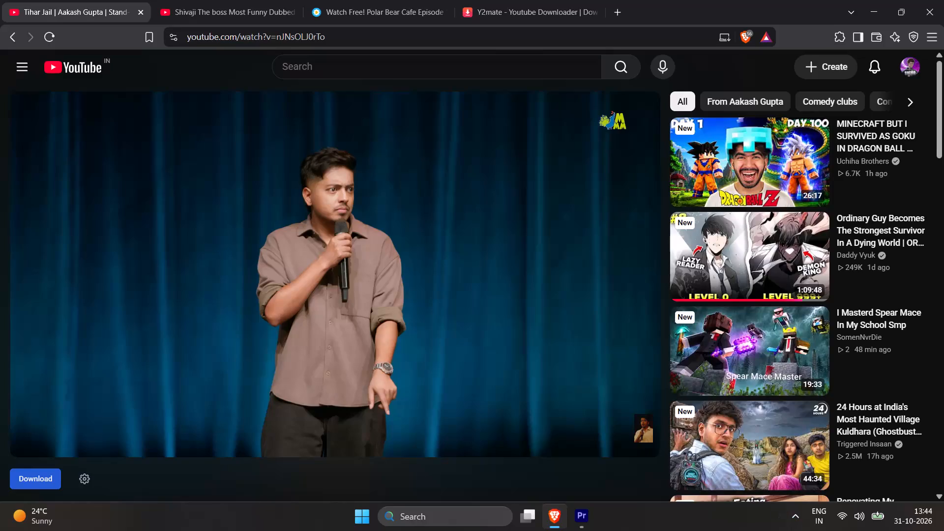
Play the open stand-up comedy video on YouTube.
key(alt+Tab)
key(alt+Tab)
click(412, 283)
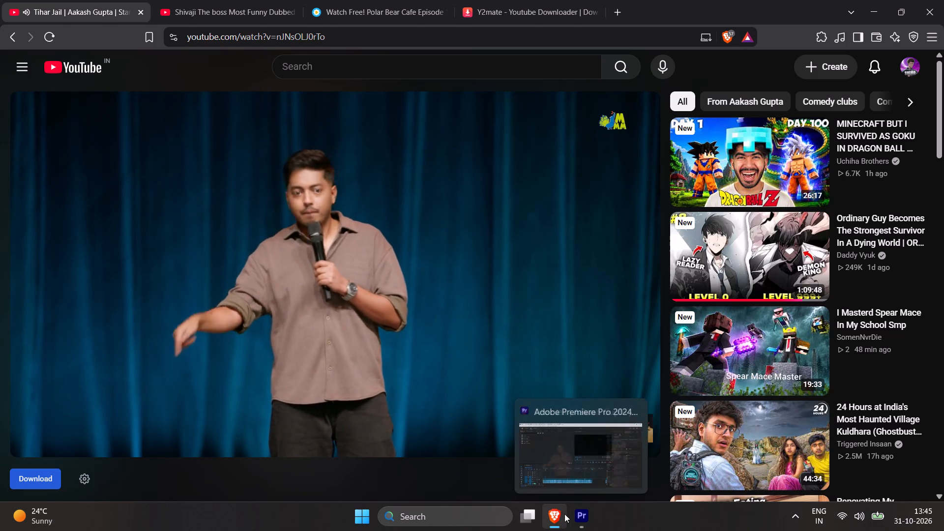
Switch to Premiere Pro and review the edited audio on track A1, listening around 00:00:33 and from about 00:01:02 to 00:01:06.
click(582, 517)
drag(551, 351, 540, 354)
key(space)
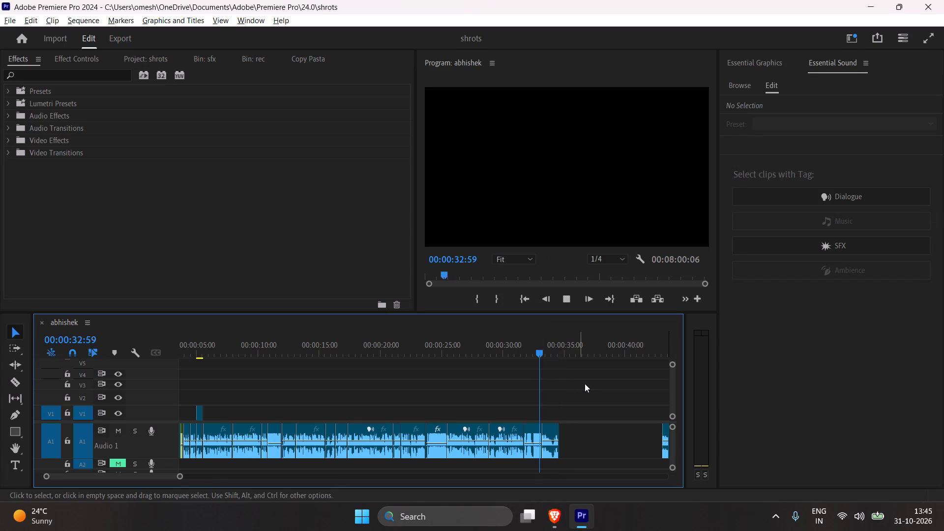
click(585, 384)
key(space)
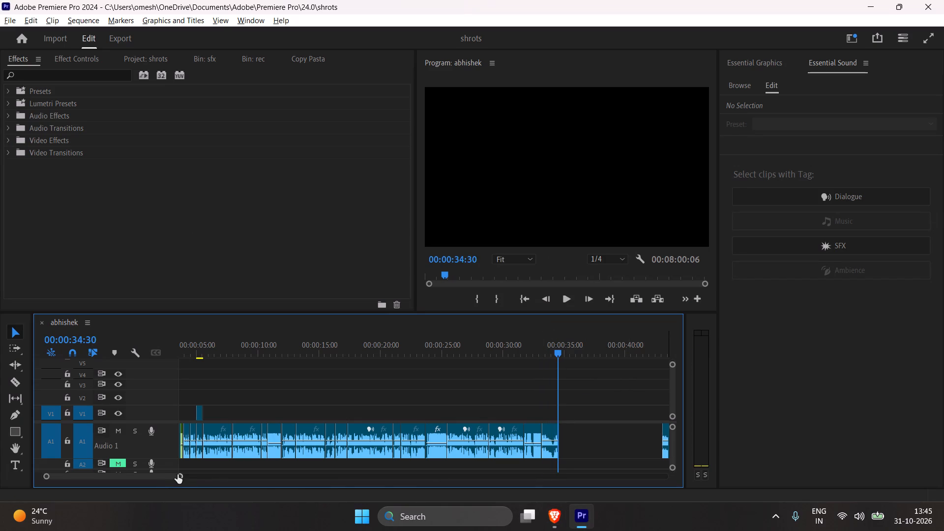
drag(181, 475, 170, 496)
key(space)
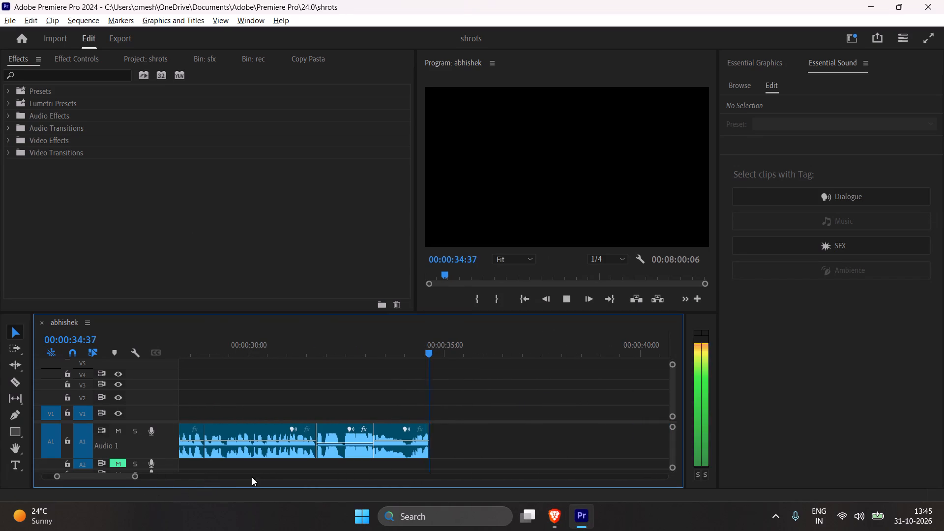
key(space)
drag(133, 478, 210, 485)
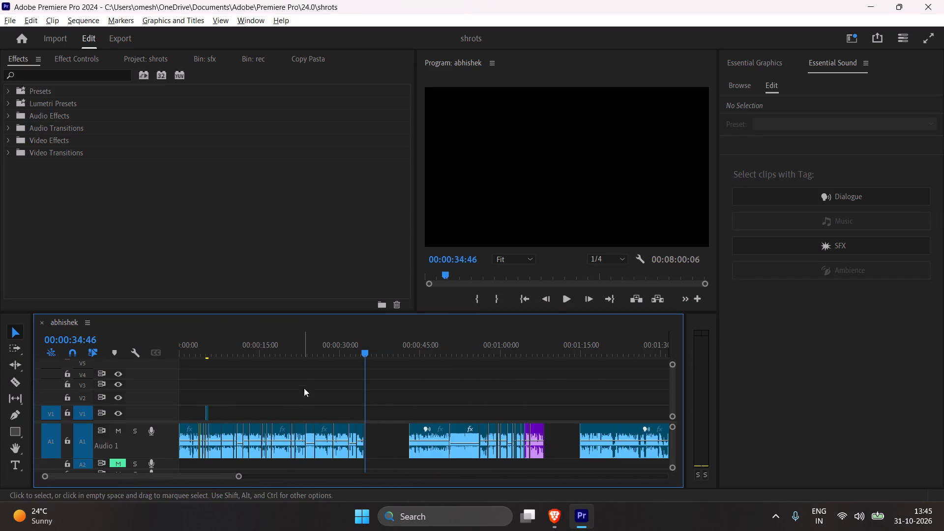
drag(381, 345, 515, 362)
key(space)
click(578, 387)
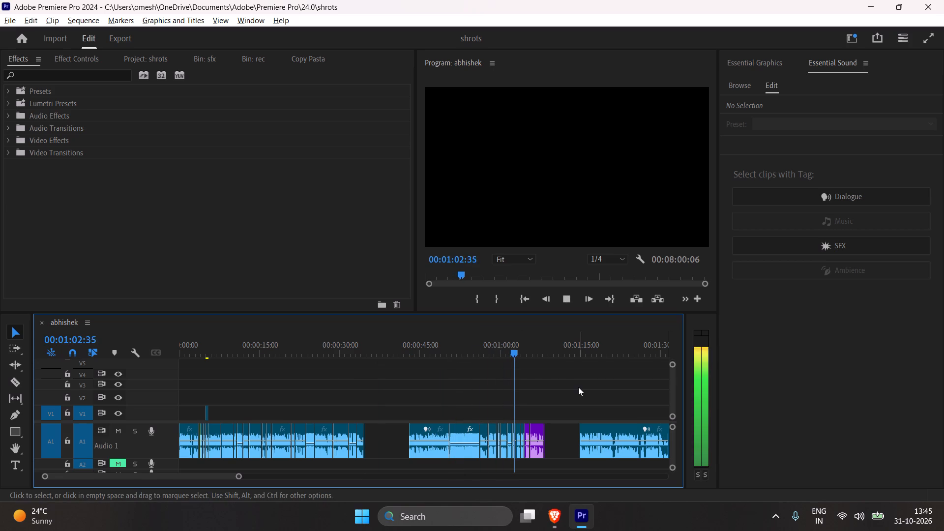
drag(236, 479, 295, 480)
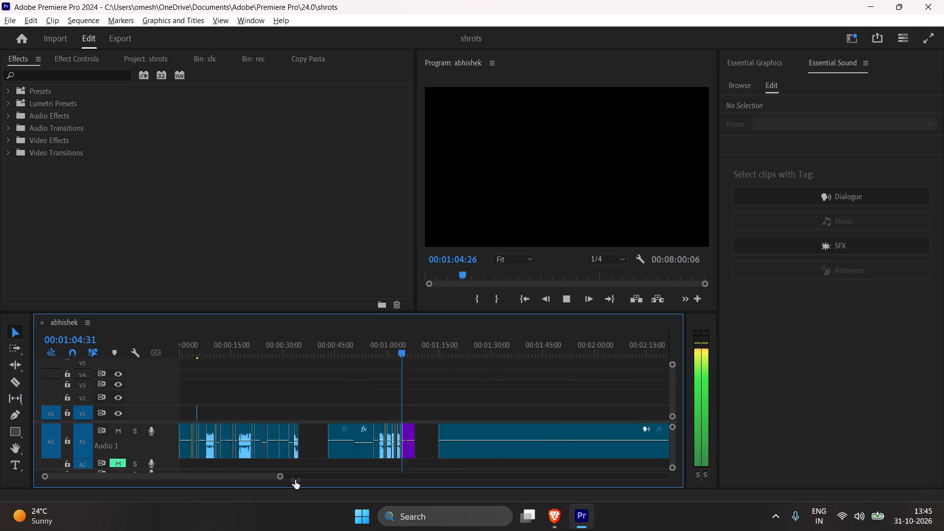
drag(295, 480, 223, 491)
click(494, 399)
key(space)
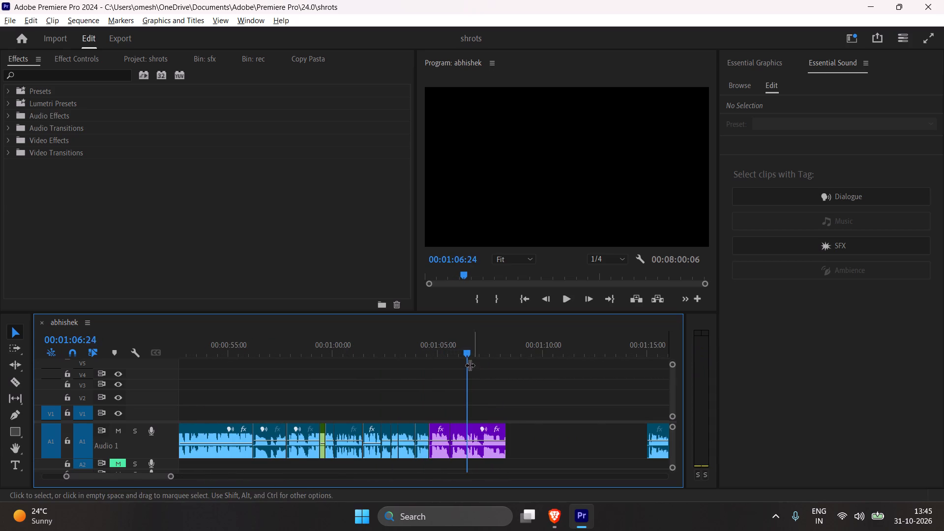
Split off the short pause at about 00:01:05:27 in the purple audio on A1, ripple delete it and play the join.
drag(441, 341, 432, 344)
key(space)
key(space)
key(space)
key(space)
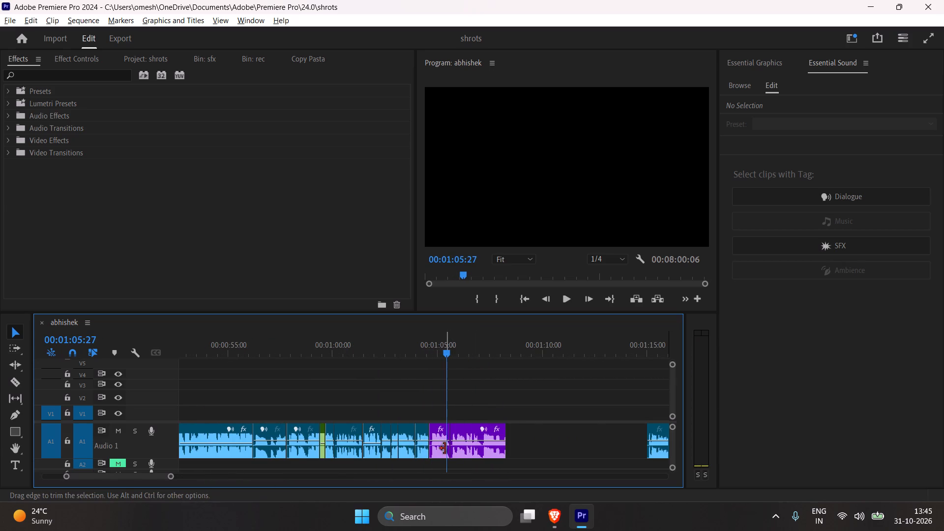
key(c)
click(445, 451)
key(v)
click(449, 453)
key(shift+Delete)
key(space)
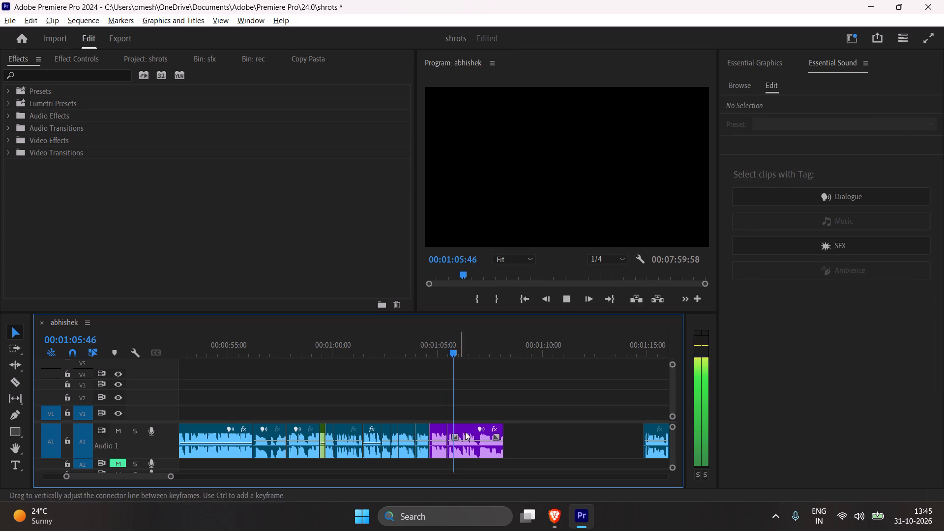
key(space)
Split off and ripple delete the two short silent pieces in the purple audio, at about 00:01:04:38 and 00:01:05:30.
key(c)
key(v)
drag(172, 474, 165, 476)
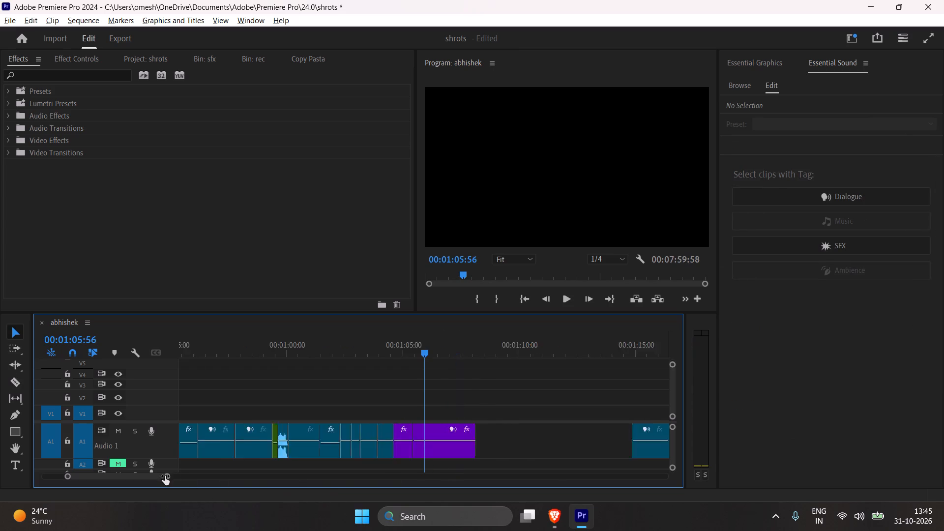
drag(165, 476, 146, 484)
key(c)
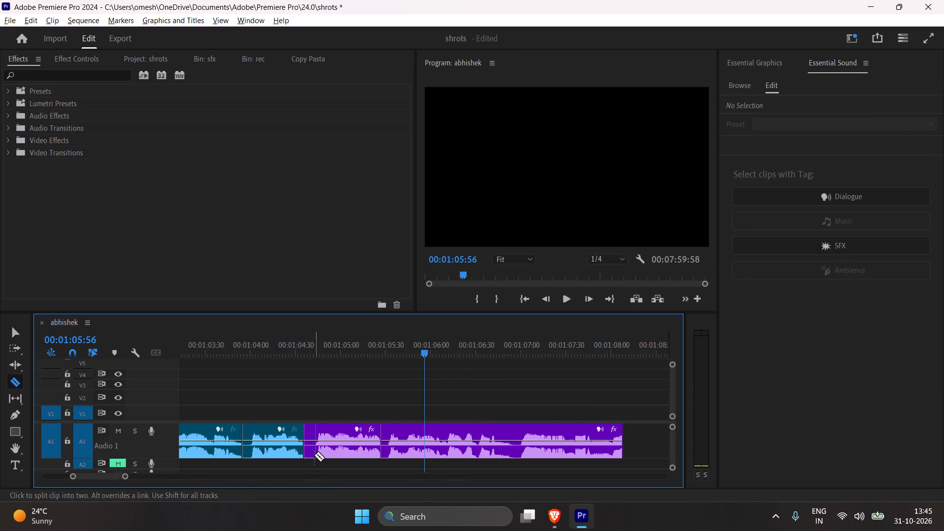
click(315, 455)
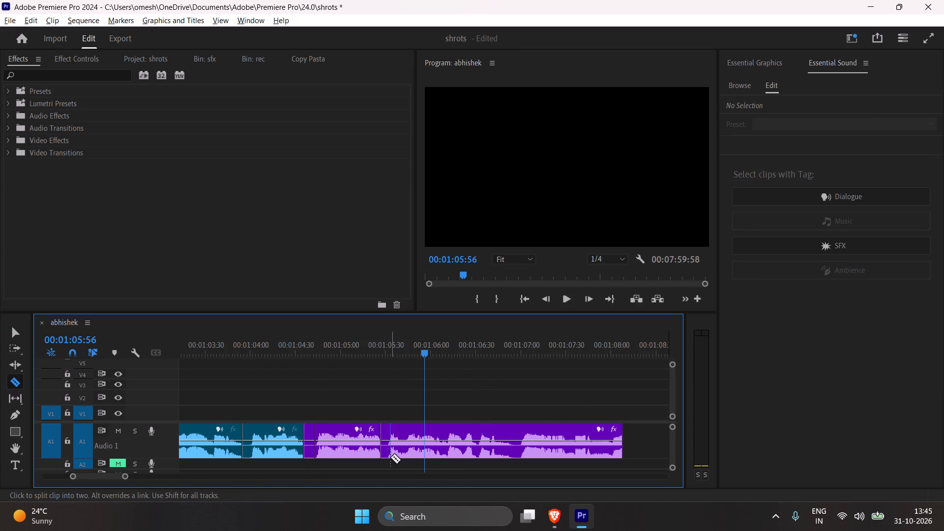
key(v)
key(c)
click(390, 457)
key(v)
click(384, 457)
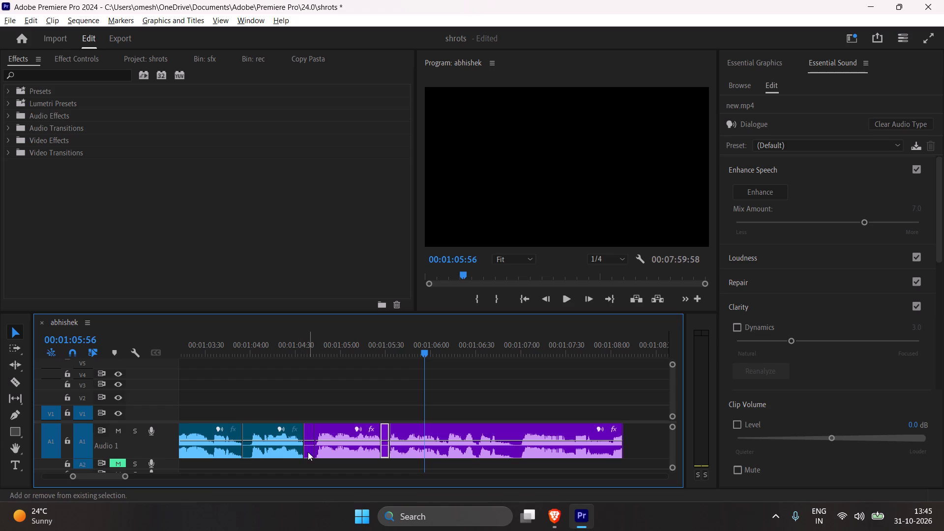
shift+click(309, 452)
key(shift+Delete)
Play the purple audio onward, then cut out and ripple delete the short silent piece starting at 00:01:06:40.
key(space)
click(400, 367)
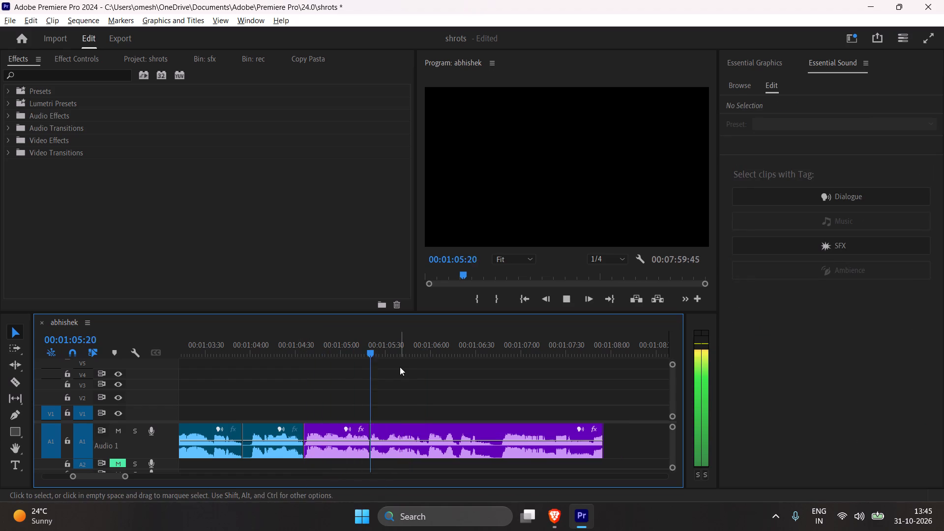
click(427, 376)
key(space)
key(c)
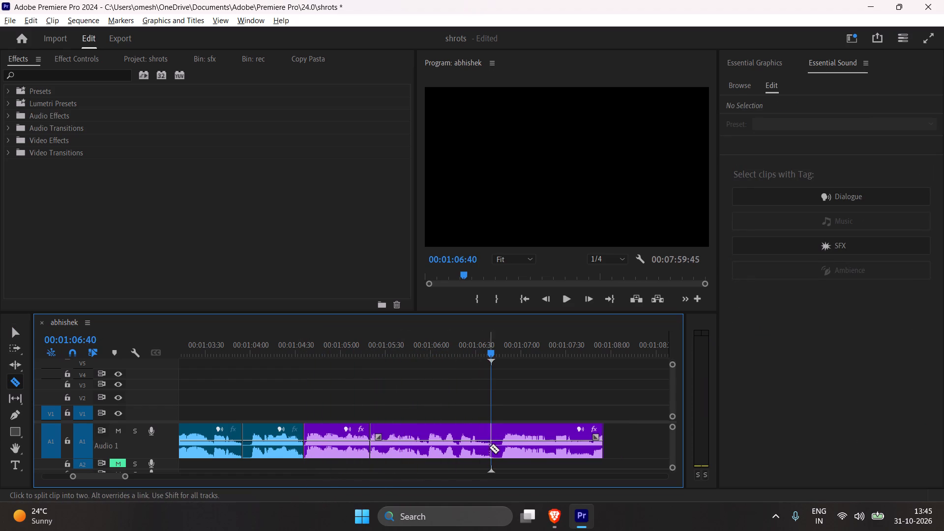
click(491, 449)
click(504, 452)
key(v)
click(498, 455)
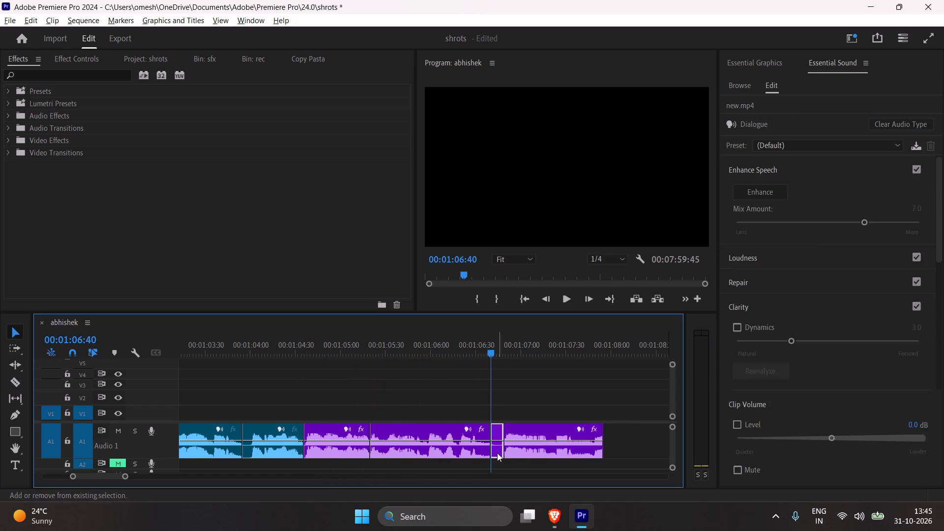
key(shift+Delete)
Play the remaining purple audio after the last cut and save the project.
key(space)
key(space)
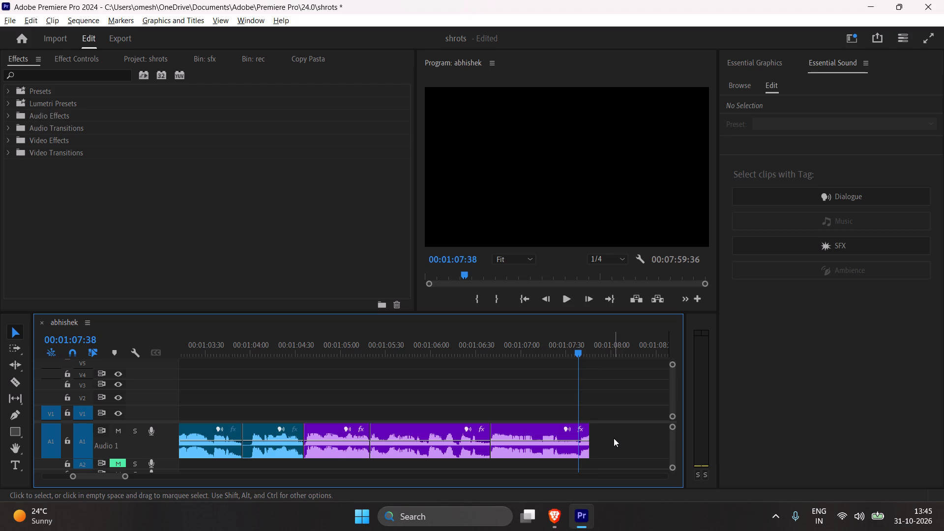
key(space)
key(space)
key(ctrl+s)
Play the A1 audio clip starting at about 00:01:14:30 and examine the start of its waveform closely for a pause.
drag(125, 477, 208, 481)
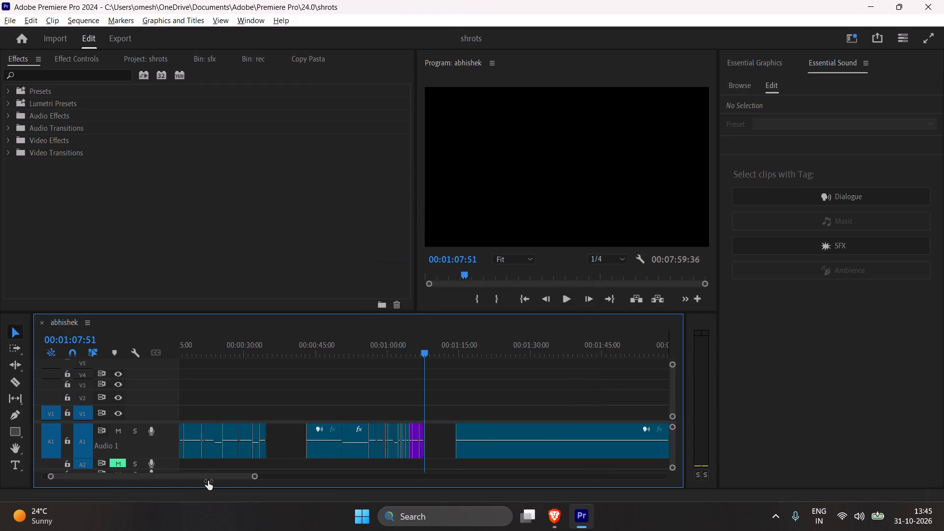
drag(208, 481, 174, 500)
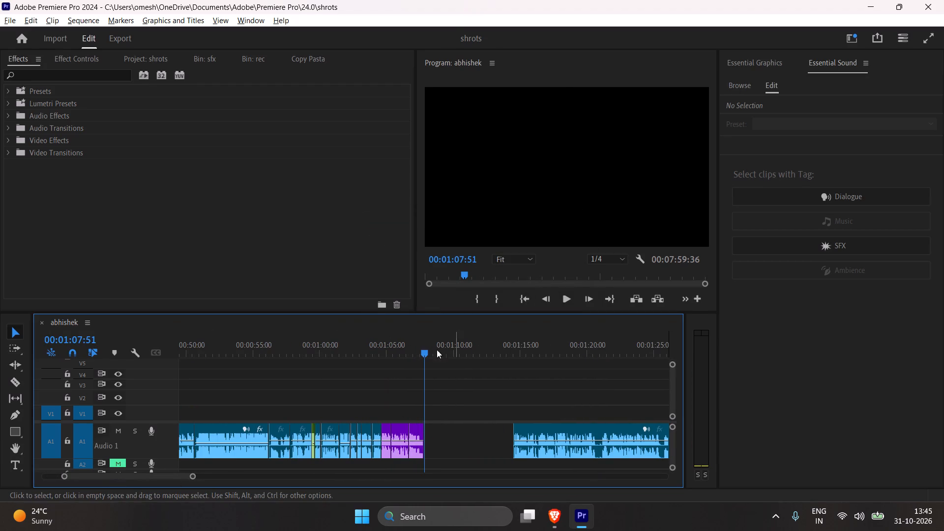
drag(430, 351, 515, 365)
key(space)
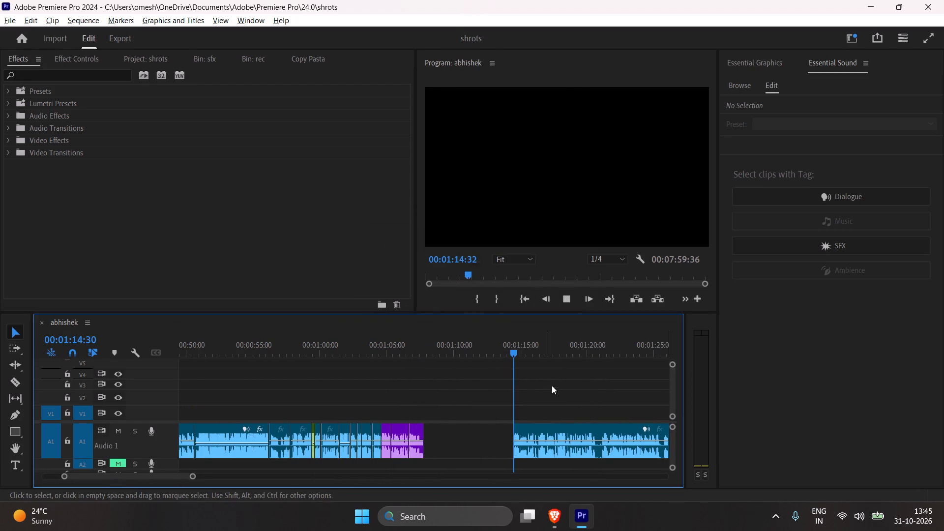
click(557, 388)
drag(192, 476, 171, 482)
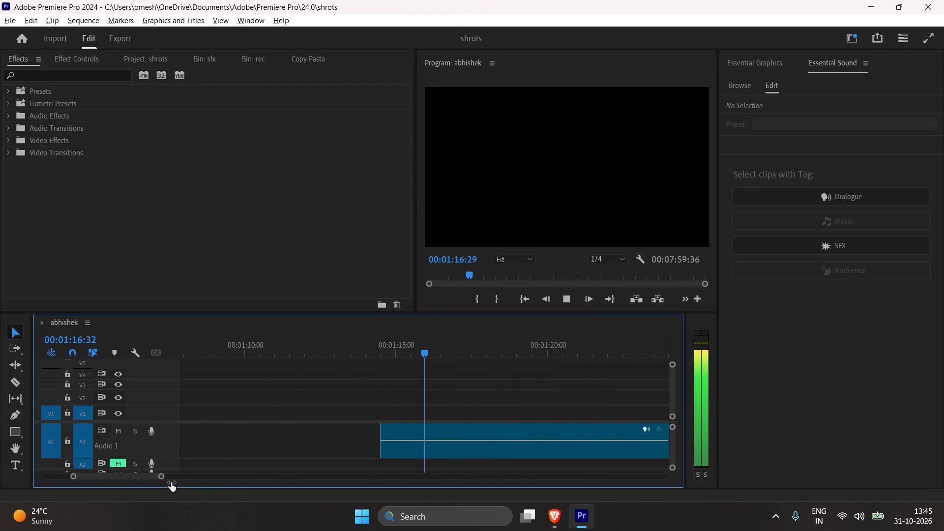
drag(171, 482, 165, 483)
key(space)
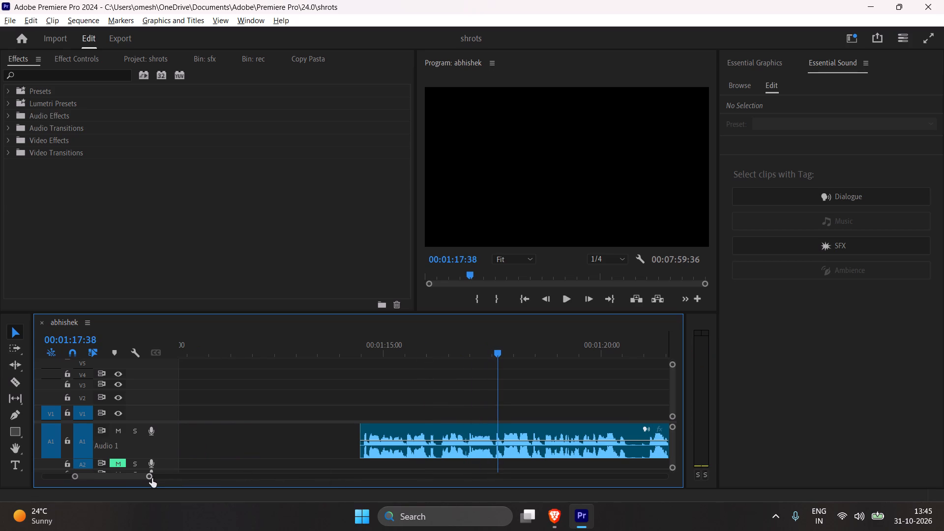
click(147, 477)
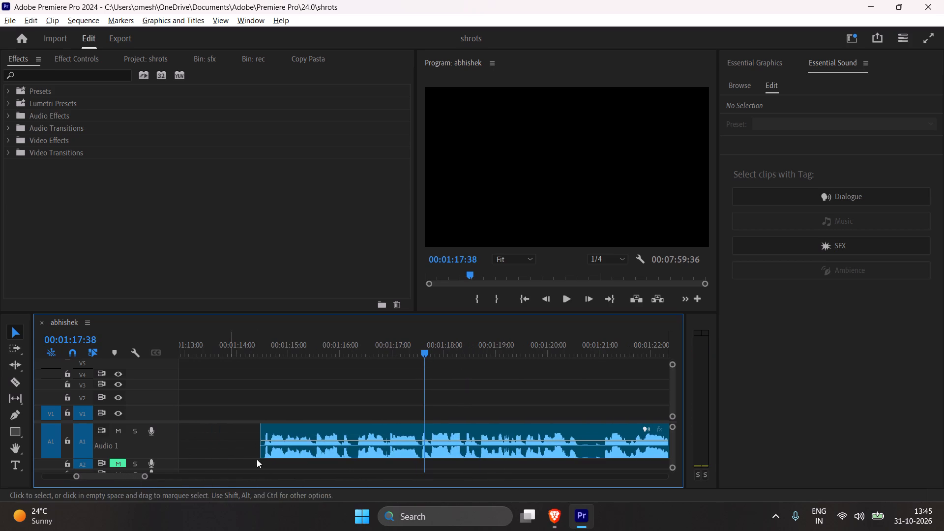
key(c)
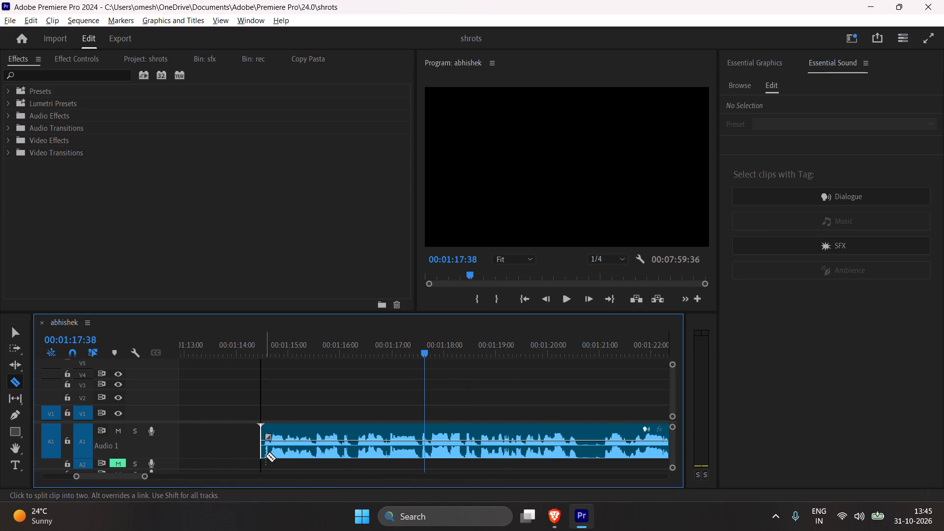
key(v)
key(c)
key(v)
click(290, 391)
key(ctrl+s)
Split the A1 audio around the pause between about 00:01:20:35 and 00:01:21:00 and ripple delete that piece.
key(space)
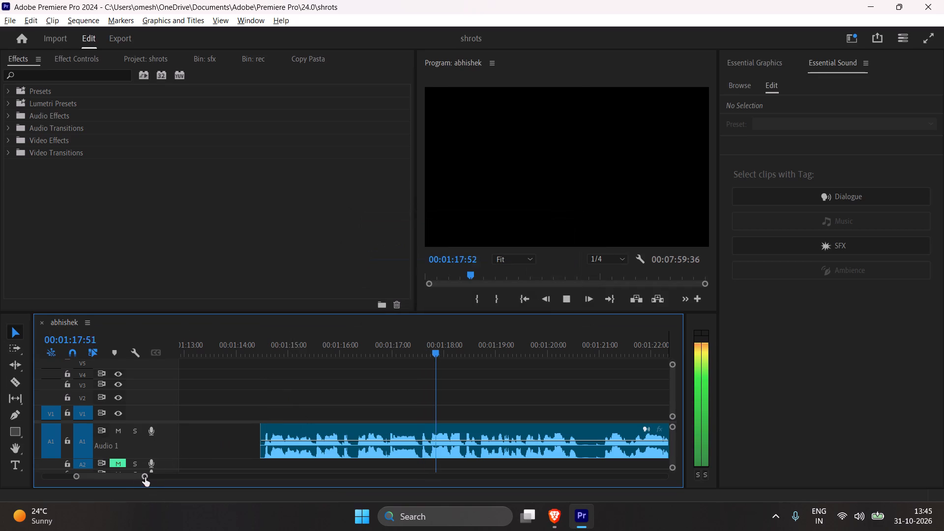
click(143, 480)
drag(143, 478, 156, 491)
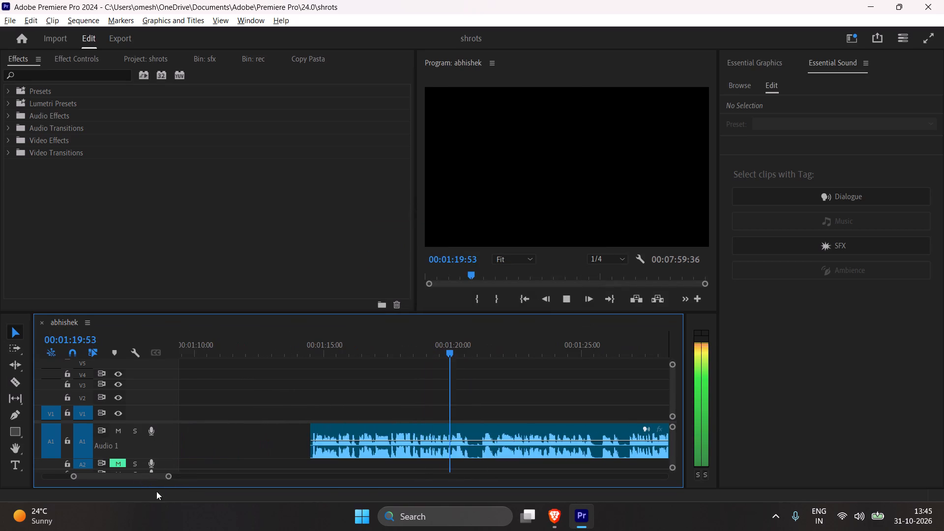
key(space)
key(c)
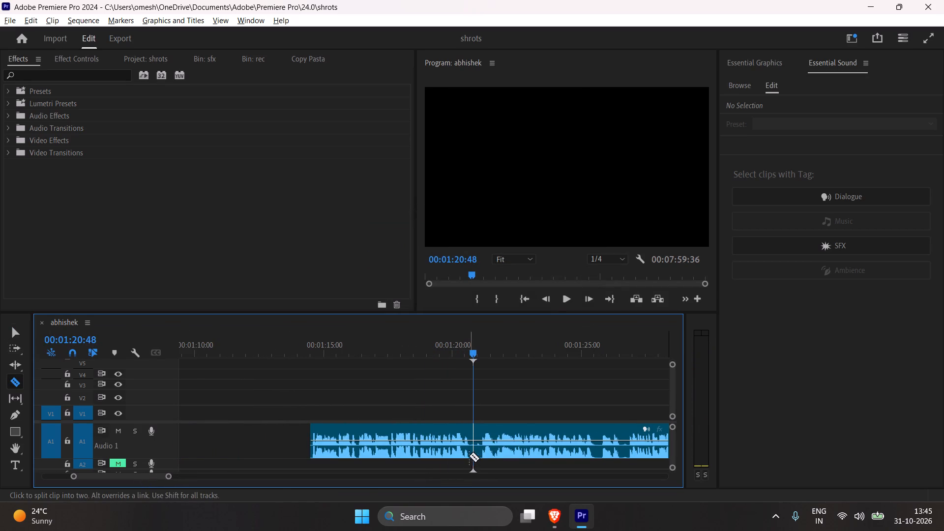
key(v)
drag(463, 353, 443, 363)
key(c)
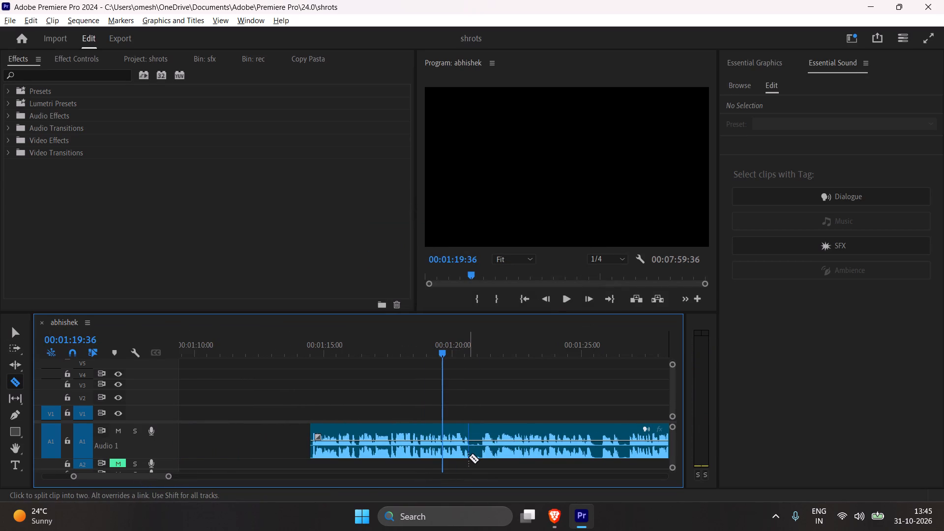
click(468, 457)
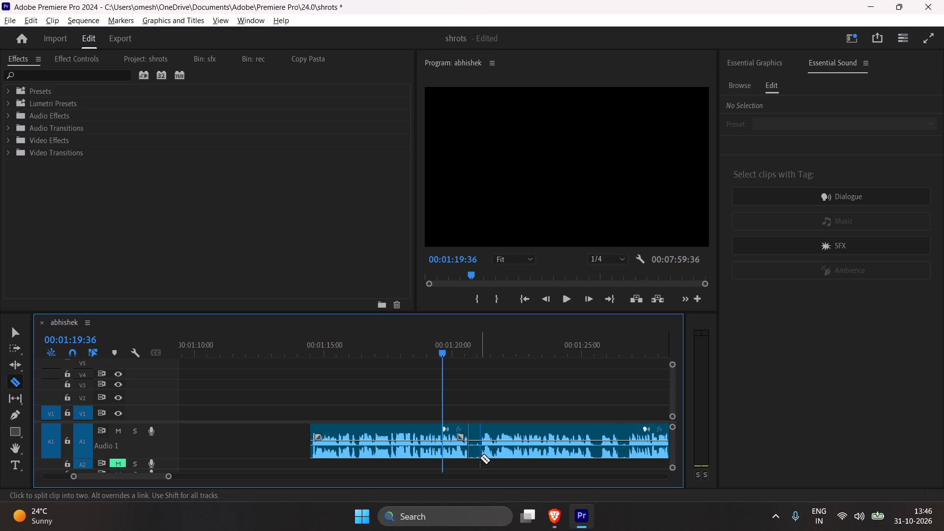
click(480, 458)
key(v)
click(477, 458)
double_click(472, 459)
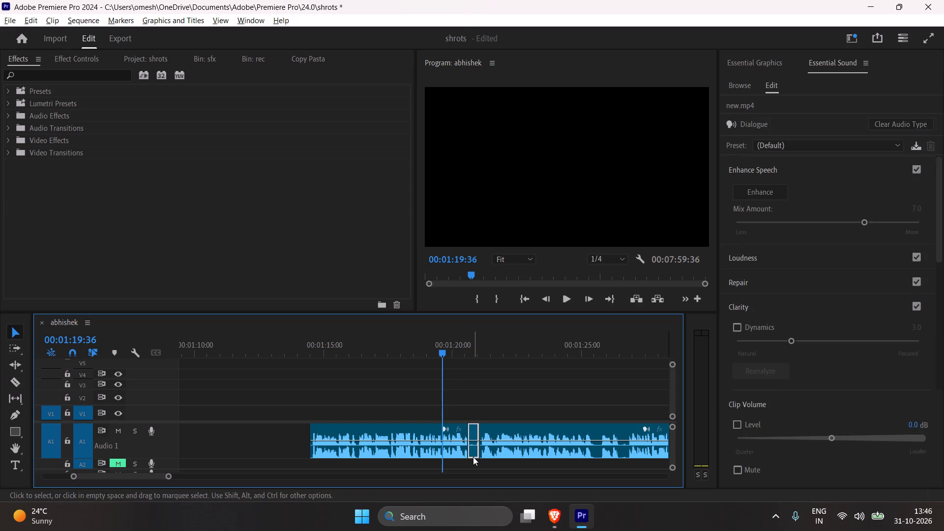
key(shift+Delete)
Play the A1 audio across the last cut near 00:01:20:35 and listen onward to about 00:01:24:00.
key(space)
click(522, 350)
drag(497, 350, 464, 352)
key(space)
drag(170, 475, 278, 477)
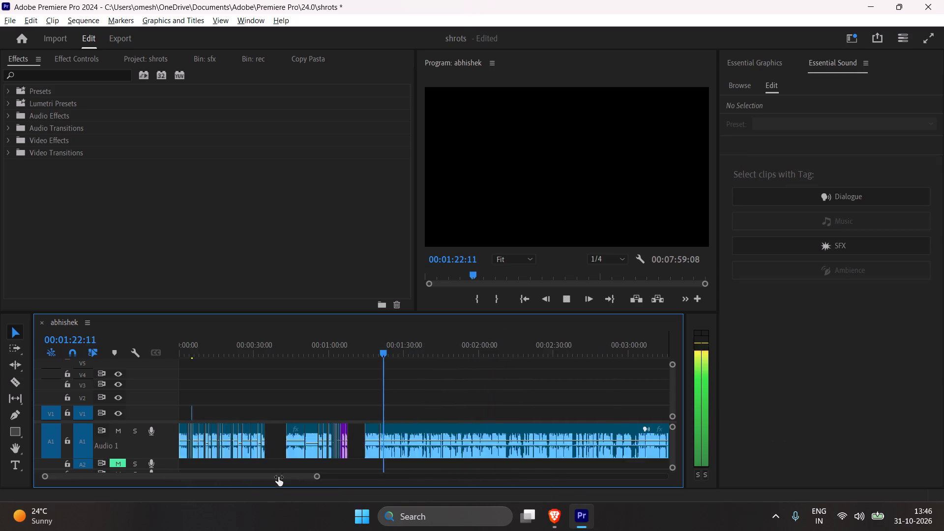
drag(278, 477, 182, 488)
click(549, 413)
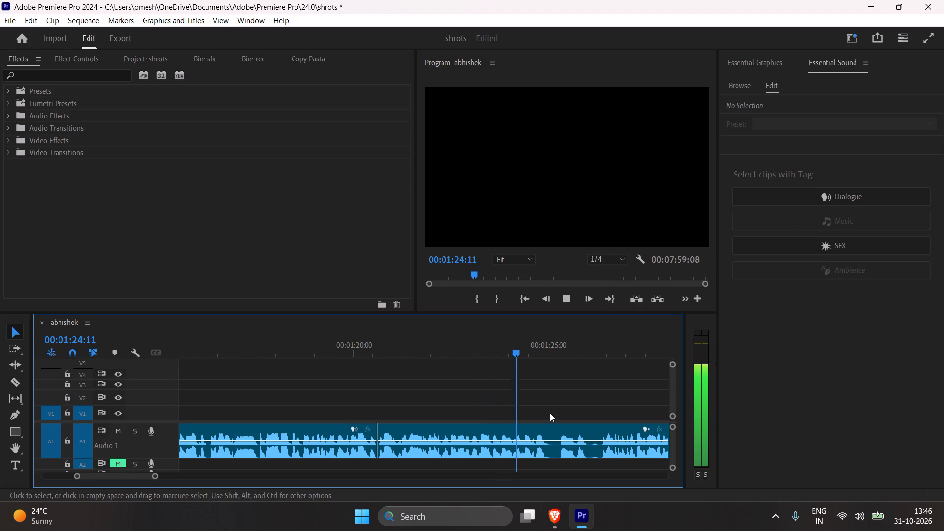
Replay the A1 audio around 00:01:24:00, then cut out and delete the piece from 00:01:23:51 to about 00:01:24:00, leaving the gap open.
key(space)
drag(487, 340, 473, 341)
key(space)
key(space)
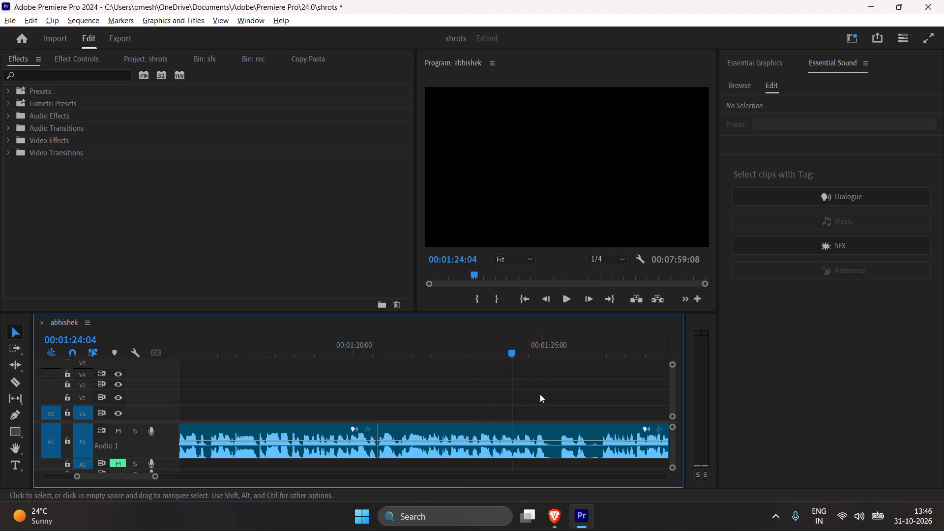
drag(490, 343, 478, 344)
key(space)
key(space)
key(c)
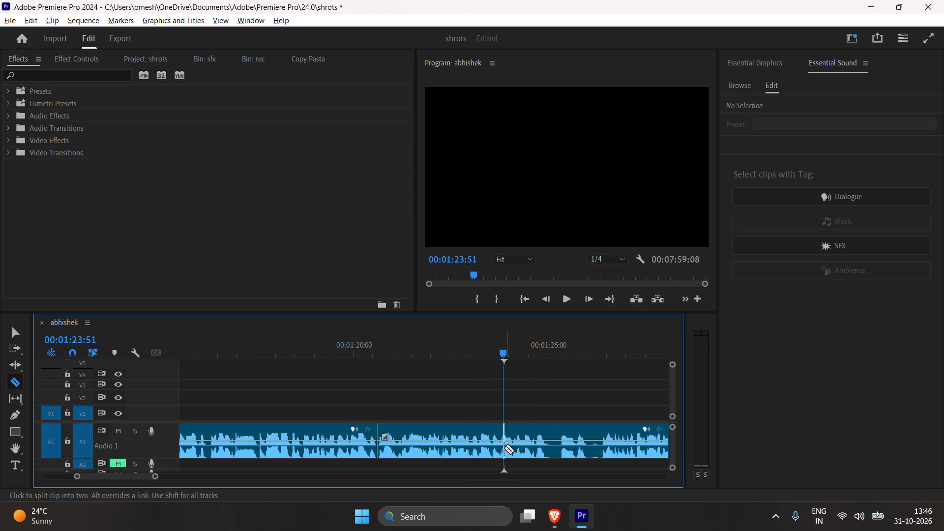
click(502, 451)
click(508, 455)
key(v)
key(c)
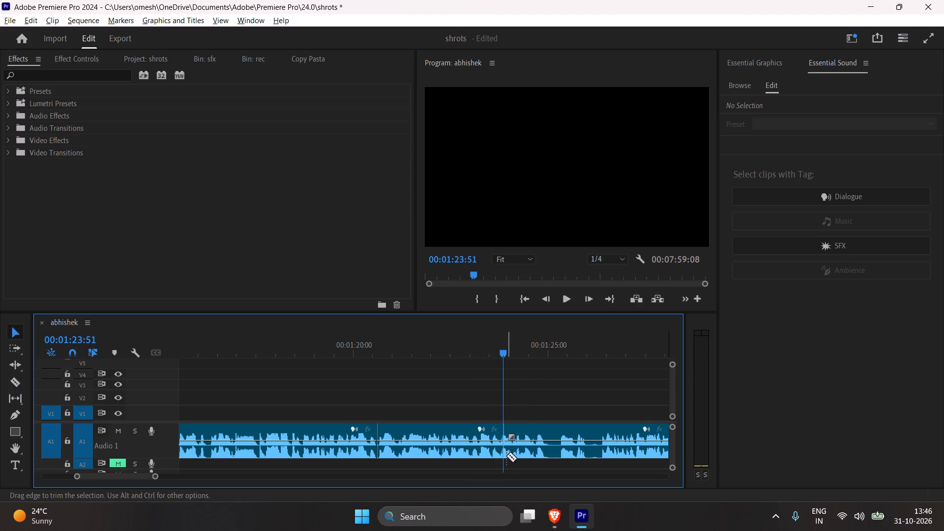
click(510, 454)
key(v)
click(507, 454)
key(Delete)
Split the A1 audio around the pause between 00:01:24:53 and about 00:01:25:20 and ripple delete that piece.
key(space)
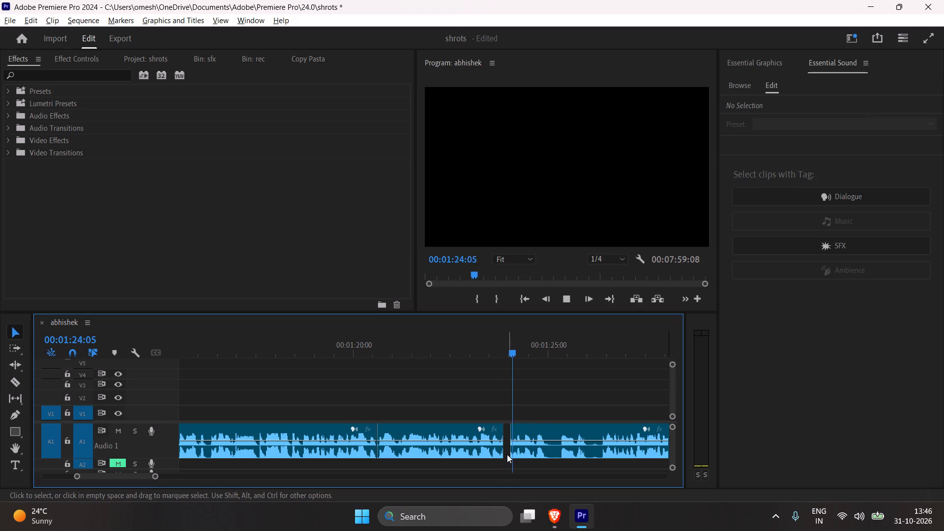
click(547, 406)
key(space)
key(c)
click(544, 451)
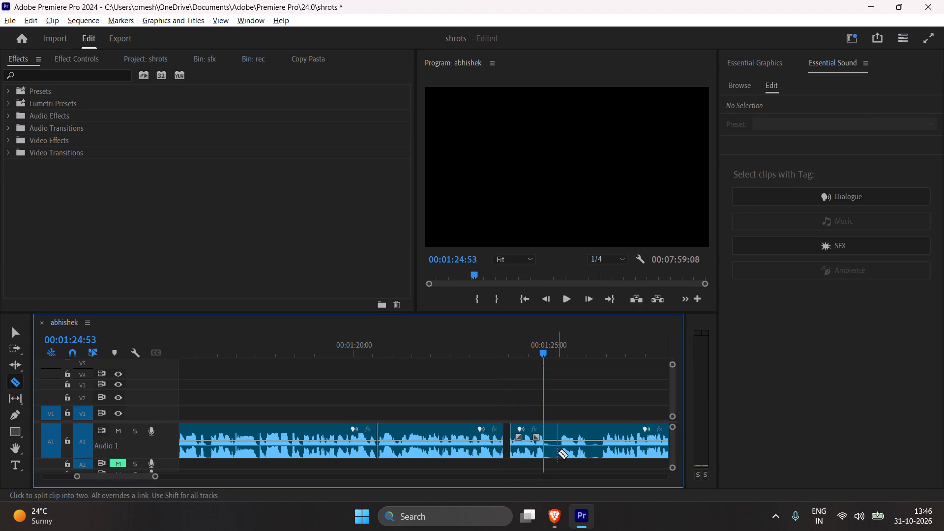
click(560, 453)
key(v)
click(557, 454)
click(555, 454)
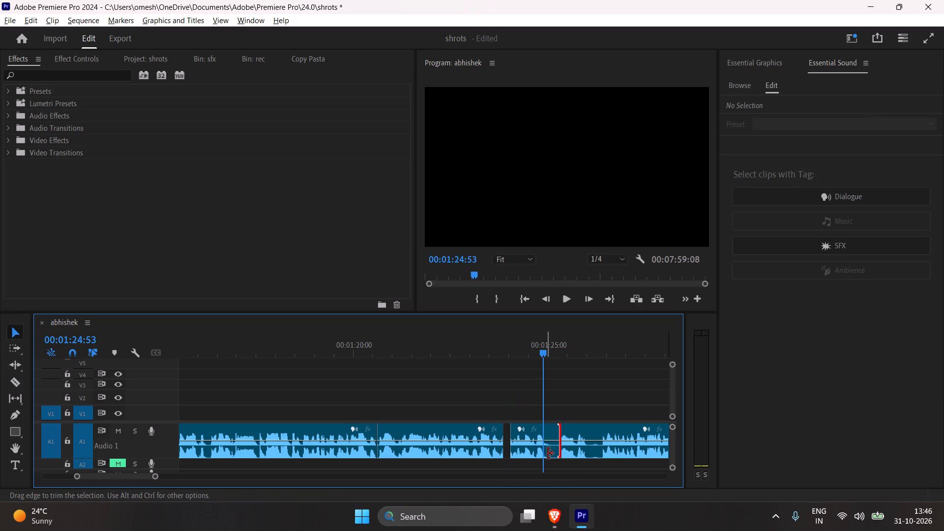
click(549, 453)
key(shift+Delete)
Play the A1 audio repeatedly between about 00:01:23:00 and 00:01:25:50 to examine the speech on both sides of the gap.
key(space)
click(584, 401)
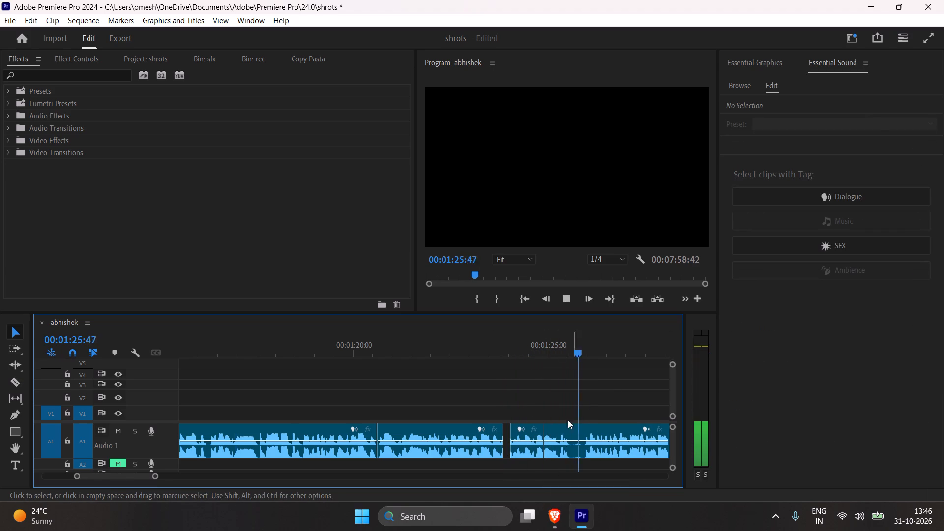
key(space)
drag(560, 344, 521, 351)
key(space)
click(563, 381)
key(space)
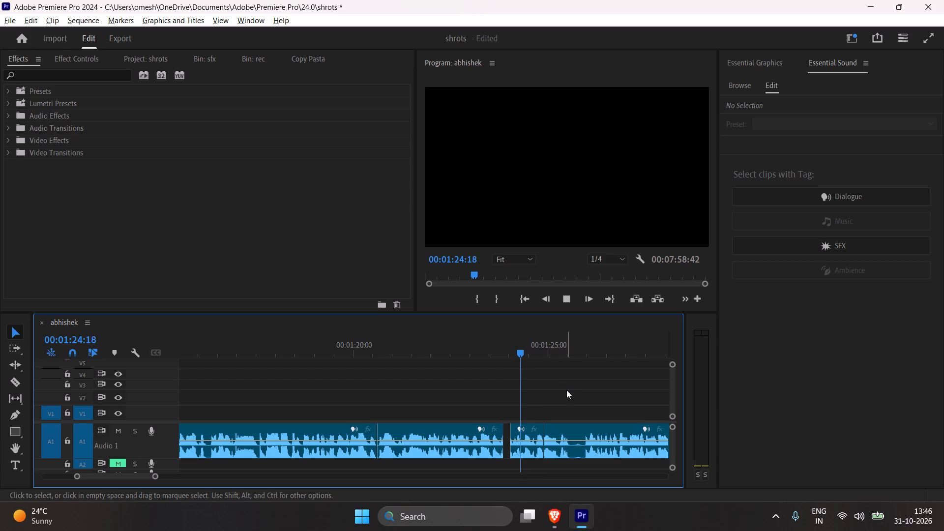
click(567, 394)
key(space)
drag(545, 342, 496, 353)
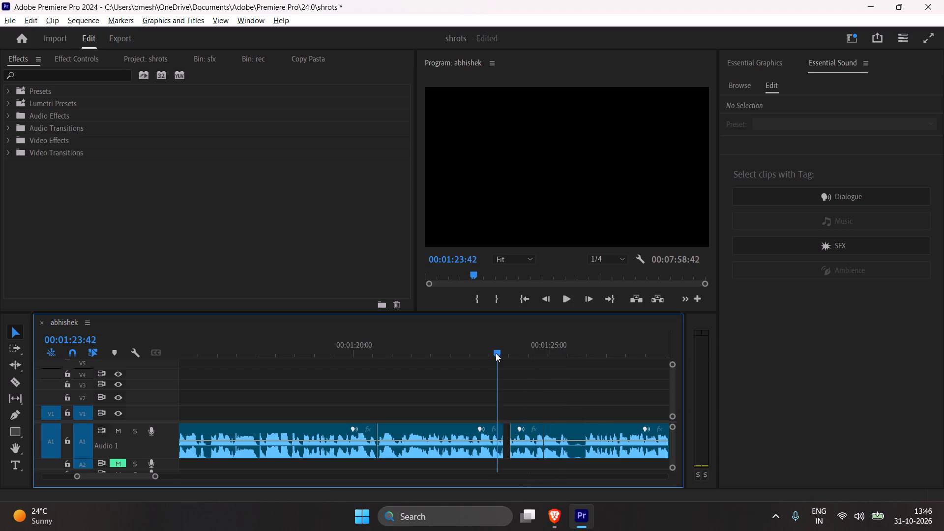
drag(496, 353, 493, 354)
key(space)
click(547, 384)
key(space)
key(space)
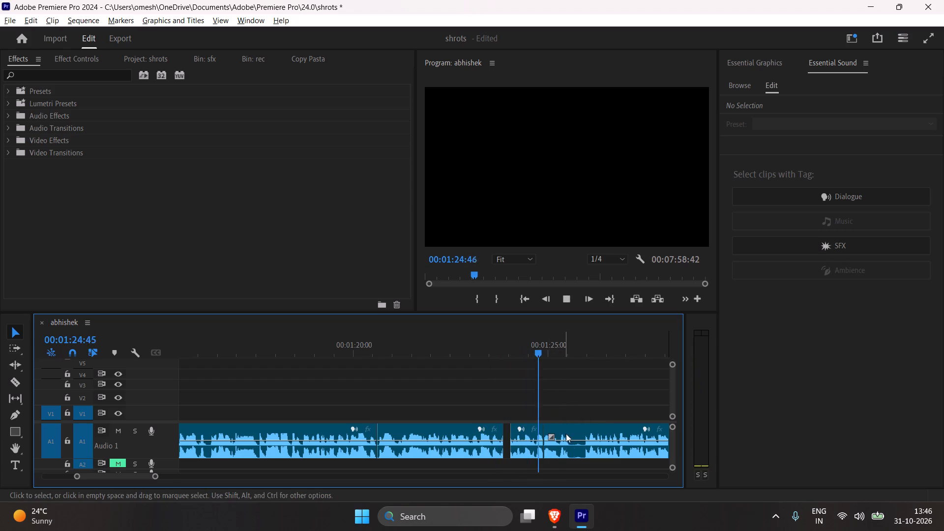
key(space)
drag(494, 336, 468, 344)
key(space)
click(517, 377)
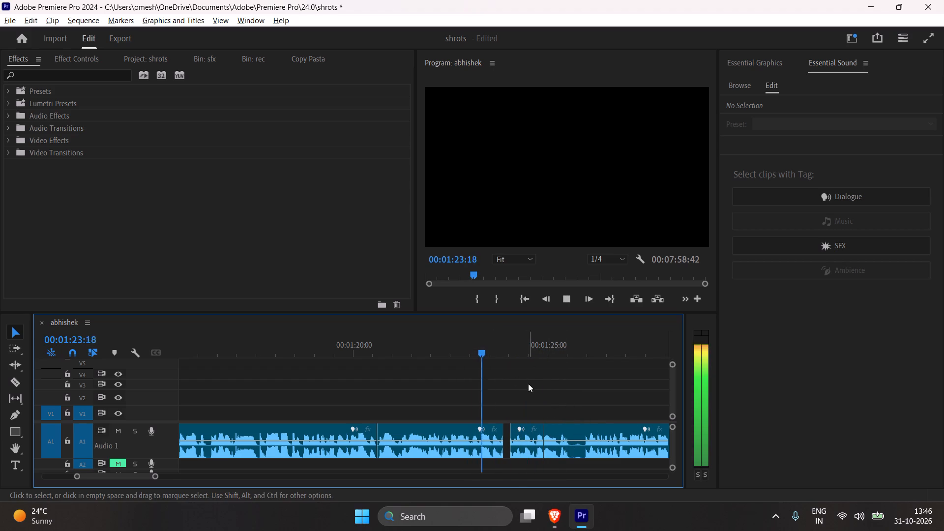
key(space)
Split the A1 audio at about 00:01:25:55 and delete the two pieces between the gap and that cut, leaving the space open.
drag(515, 340, 586, 361)
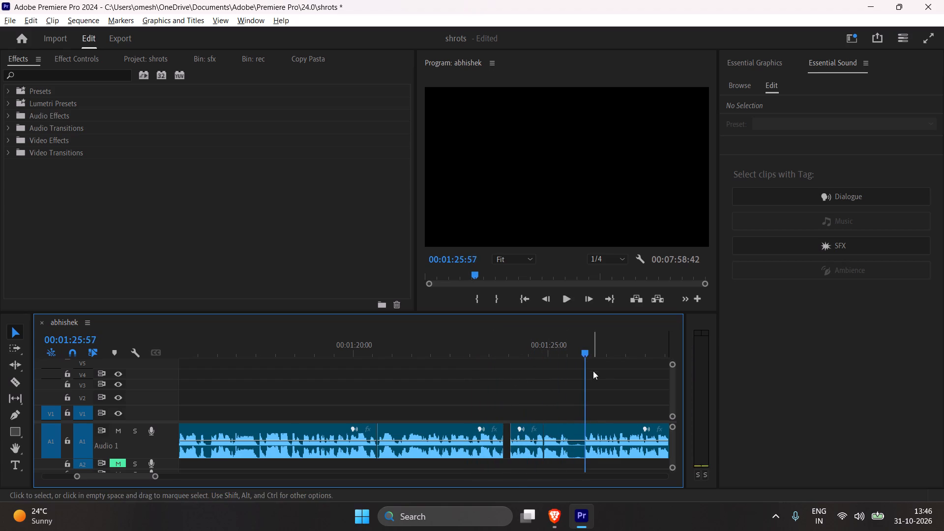
key(space)
key(space)
key(c)
click(583, 454)
key(v)
click(570, 456)
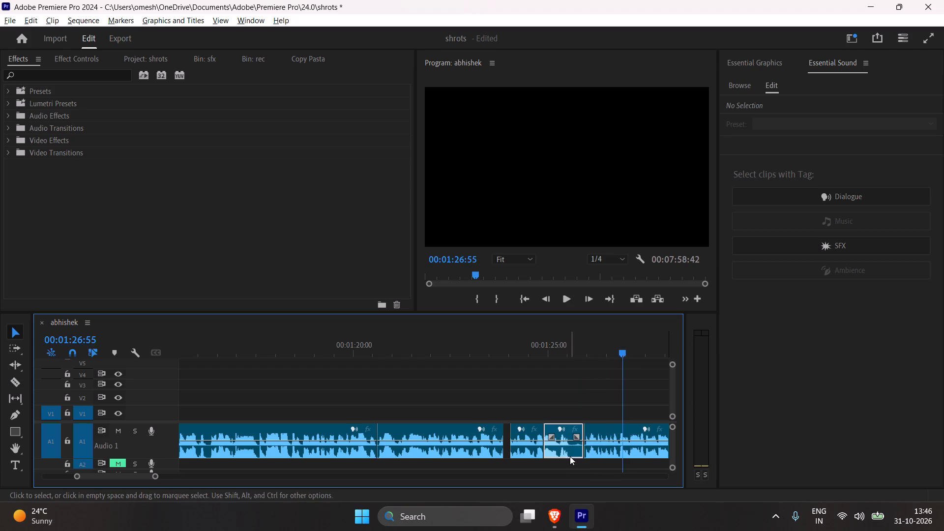
shift+click(534, 454)
key(Delete)
Cut out the A1 pauses at about 00:01:28:04 to 00:01:28:25 and 00:01:29:01 to 00:01:29:54, and ripple delete both pieces.
key(space)
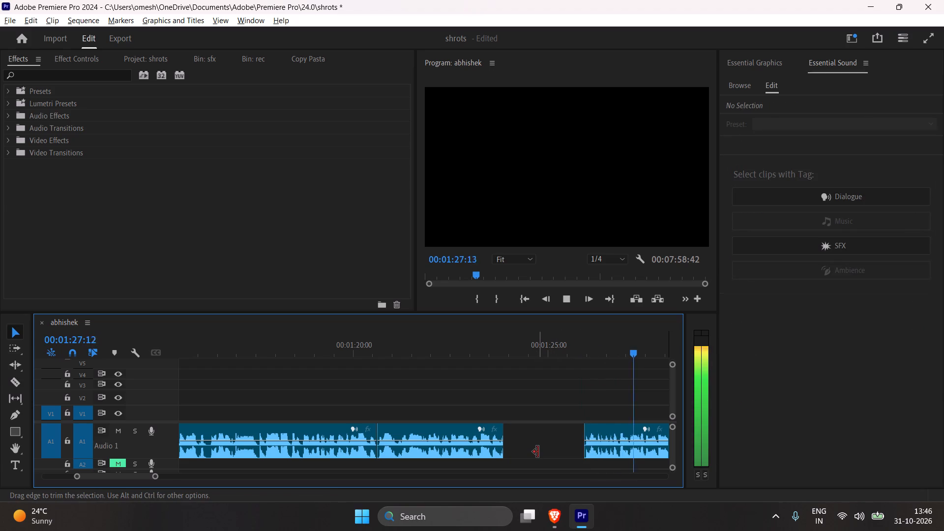
click(384, 407)
key(space)
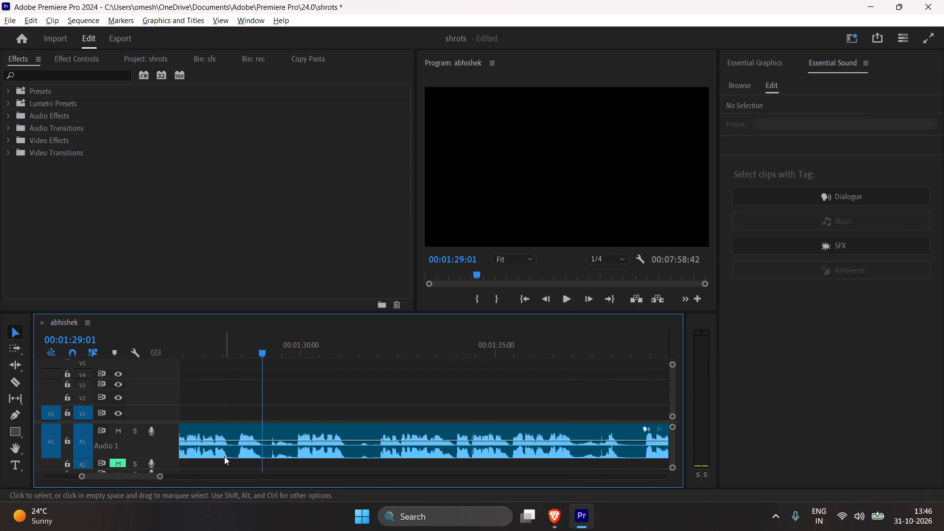
key(c)
click(225, 456)
click(238, 456)
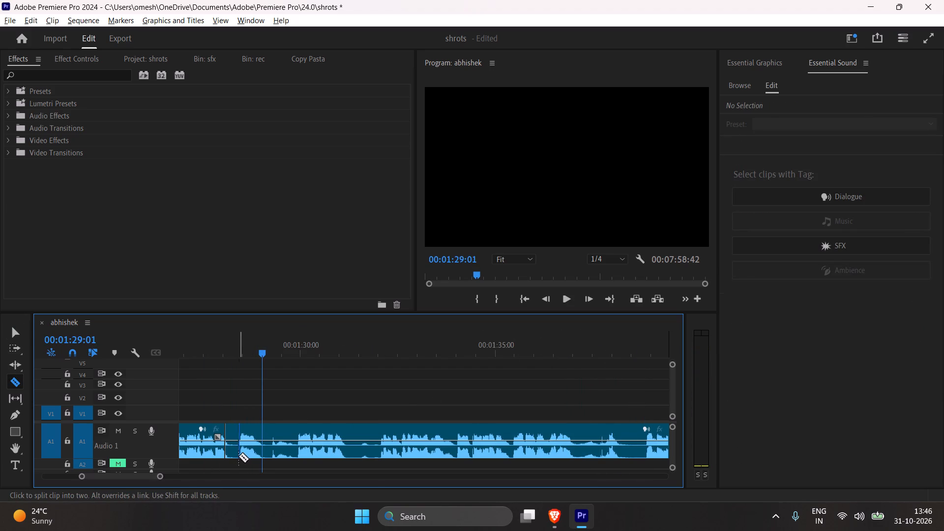
click(261, 458)
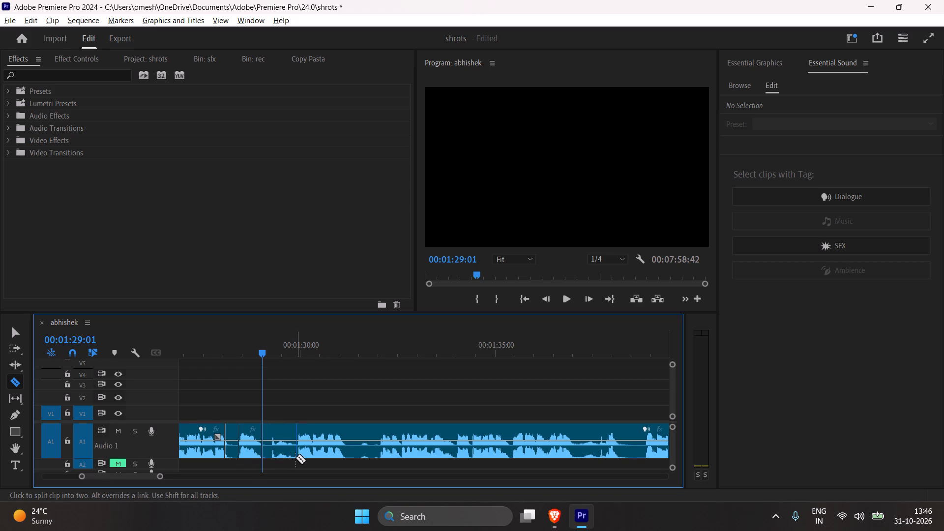
click(297, 458)
key(v)
click(286, 457)
shift+click(232, 454)
key(shift+Delete)
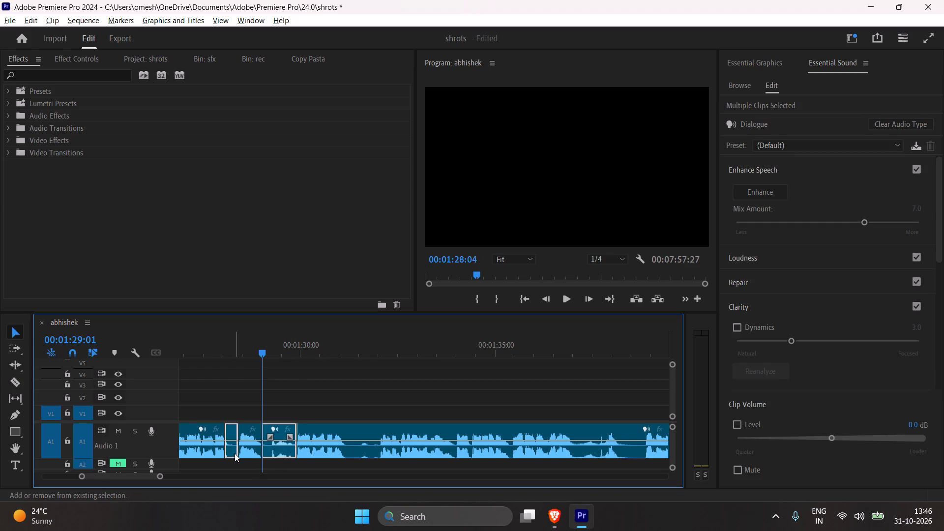
Play on, then split the A1 audio around the pause from 00:01:29:54 to about 00:01:30:45 and ripple delete that piece.
key(space)
click(284, 379)
click(312, 378)
key(space)
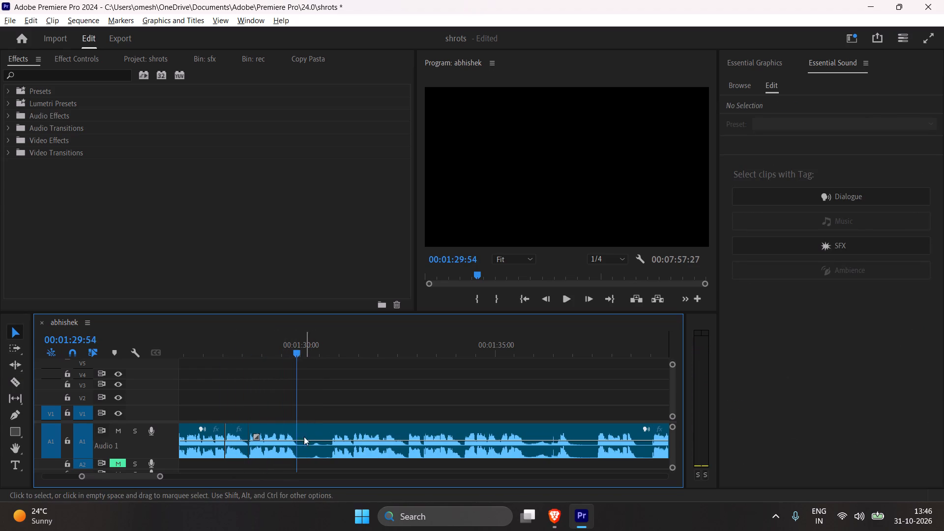
key(c)
click(295, 448)
click(329, 456)
key(v)
click(318, 454)
key(shift+Delete)
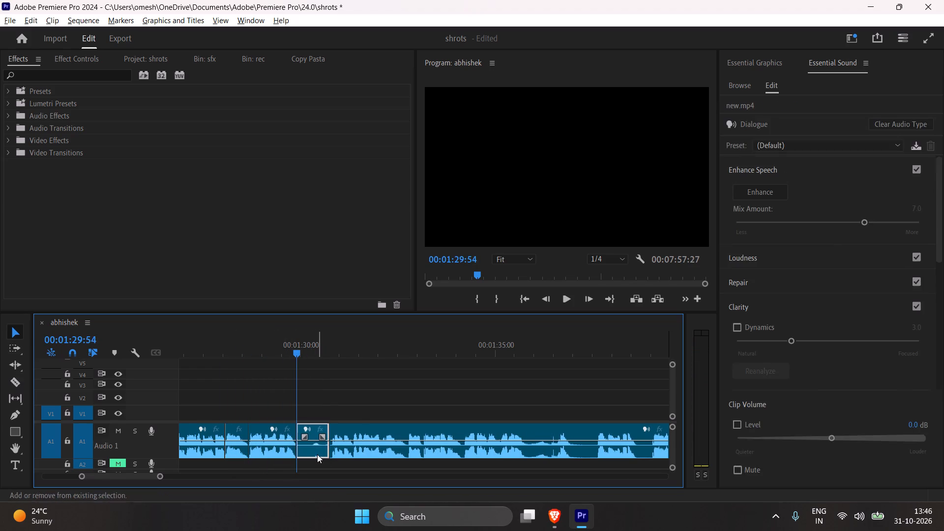
Play the A1 audio onward and split it where the pause begins at about 00:01:34:52.
key(space)
click(381, 392)
click(430, 399)
click(406, 405)
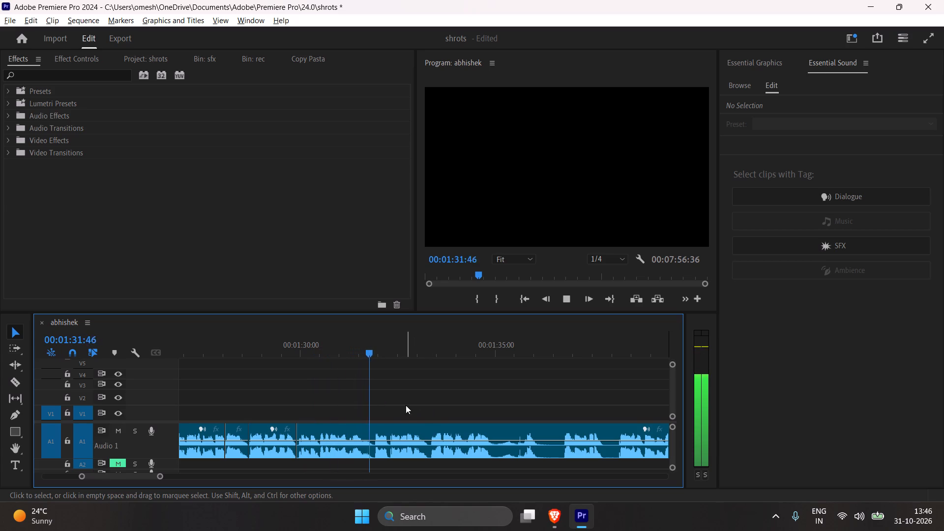
click(487, 407)
key(c)
click(490, 454)
key(v)
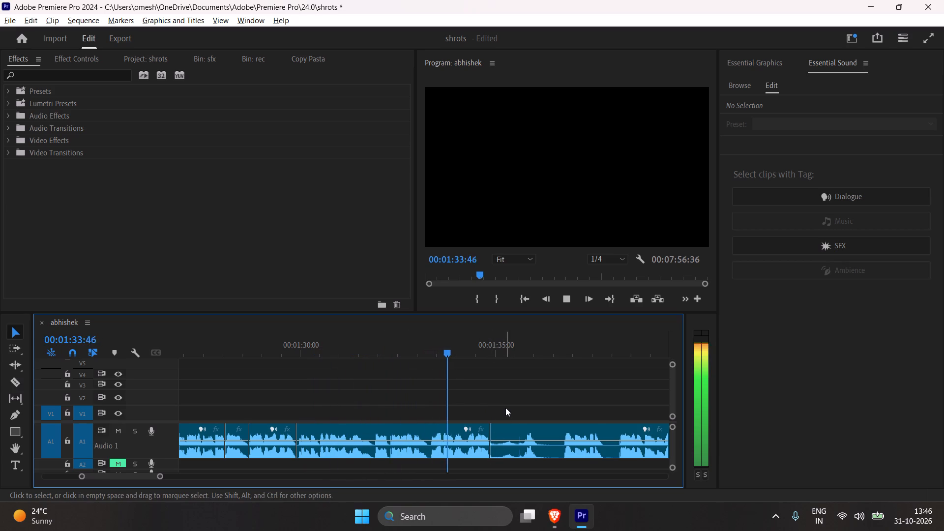
Listen through the pause, split the A1 audio at 00:01:35:48, and ripple delete the piece back to the cut at about 00:01:34:52.
click(505, 408)
click(549, 396)
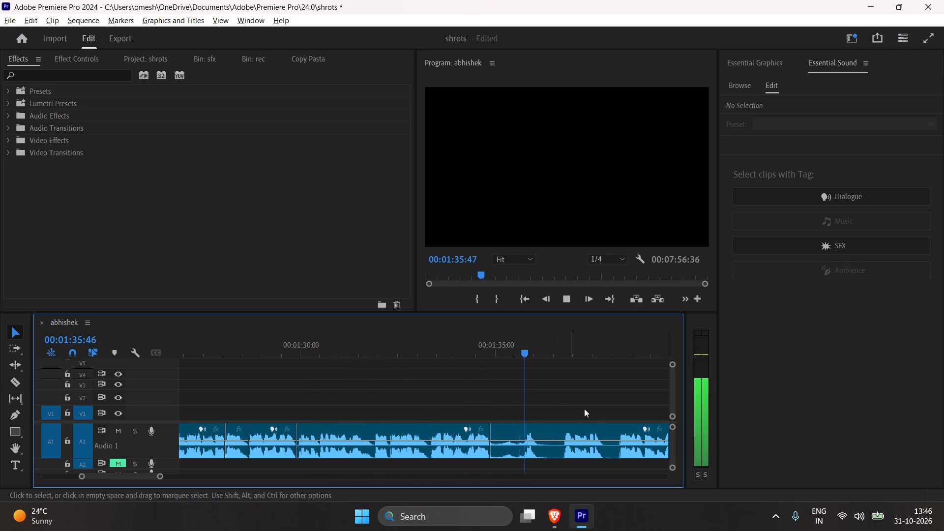
key(space)
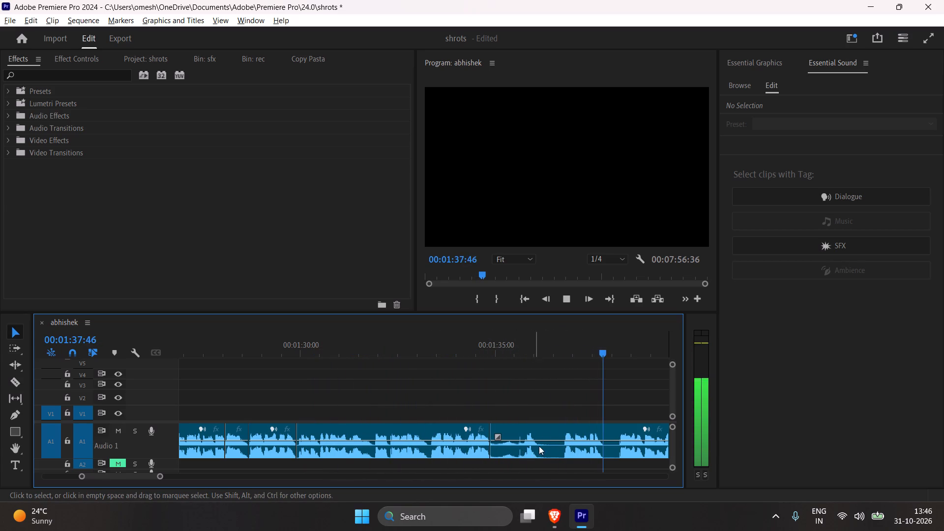
drag(576, 338, 507, 336)
key(space)
key(space)
key(c)
click(525, 456)
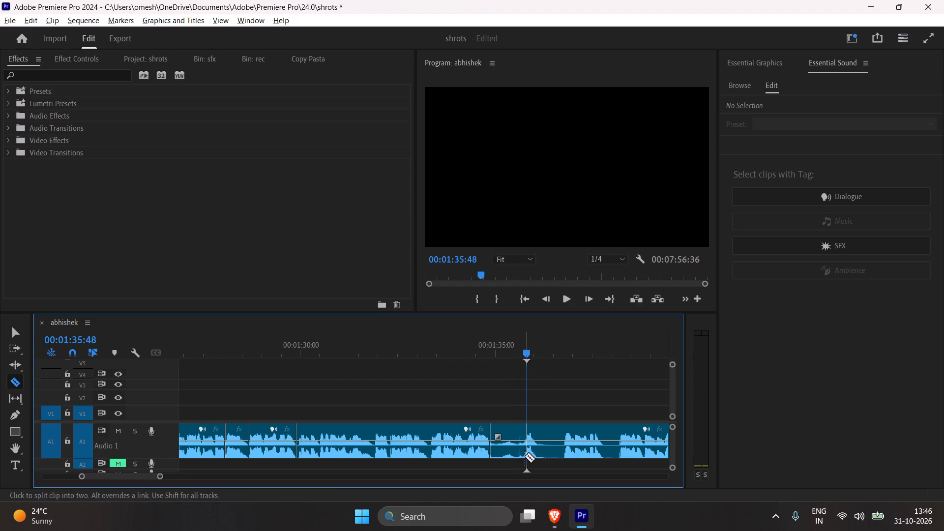
key(v)
click(512, 459)
click(511, 452)
key(shift+Delete)
Split the A1 audio around the pause between 00:01:35:06 and about 00:01:35:50 and ripple delete that piece.
key(space)
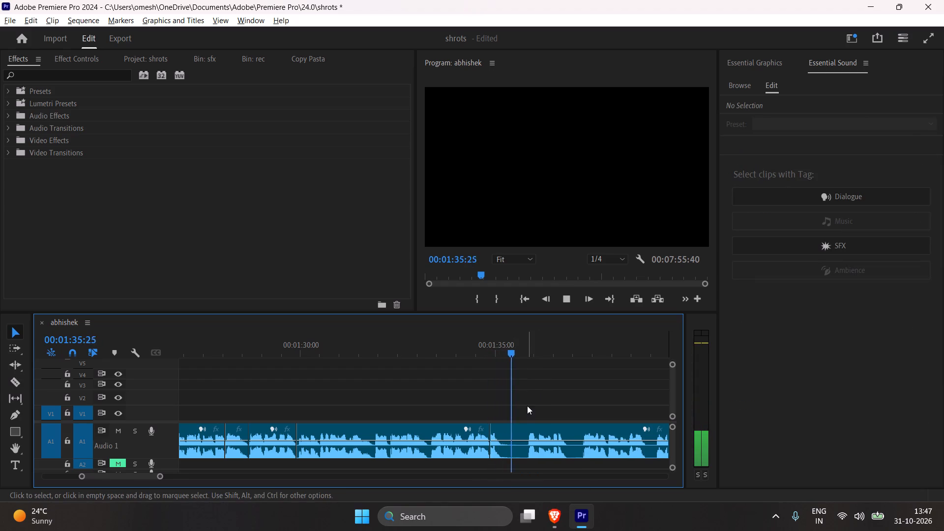
key(c)
key(space)
click(499, 453)
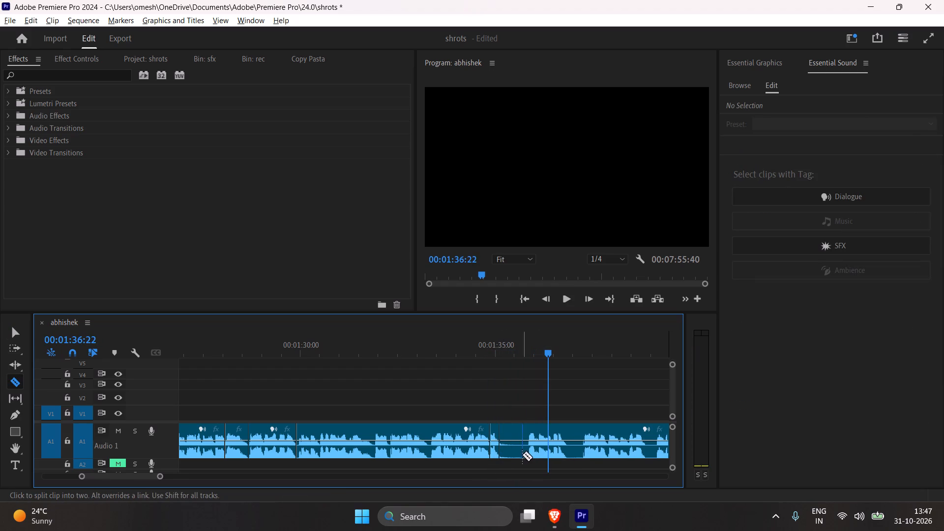
click(528, 456)
key(v)
click(512, 455)
key(shift+Delete)
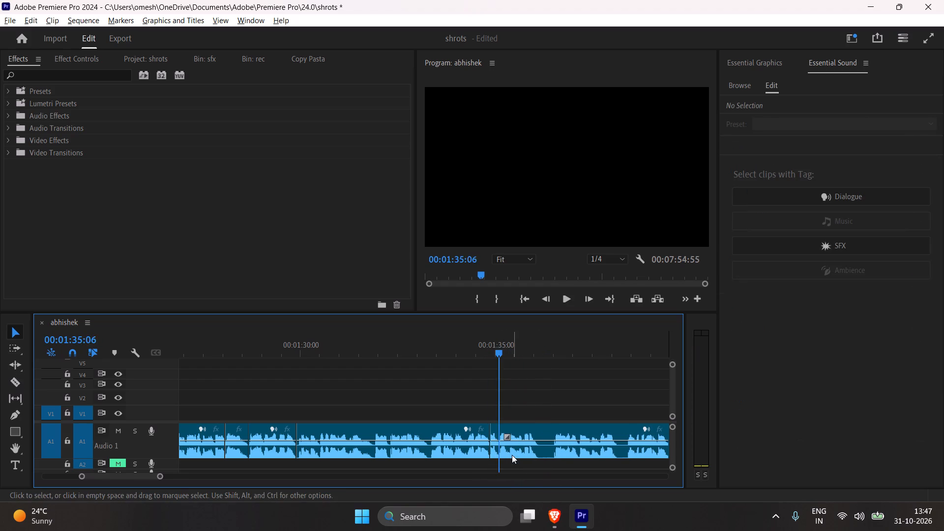
Split the A1 audio around the pause between 00:01:36:04 and about 00:01:36:30 and ripple delete that piece.
key(space)
key(space)
key(c)
click(534, 449)
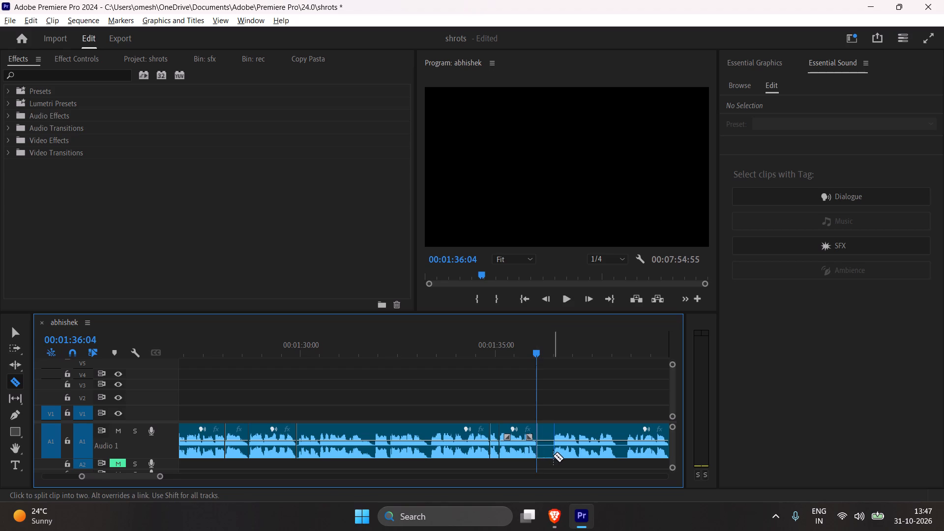
click(553, 456)
key(v)
click(547, 457)
key(shift+Delete)
Play on past 00:01:40:00, split the A1 audio at 00:01:40:19, and delete the clip before the cut, leaving its space open.
key(space)
click(607, 404)
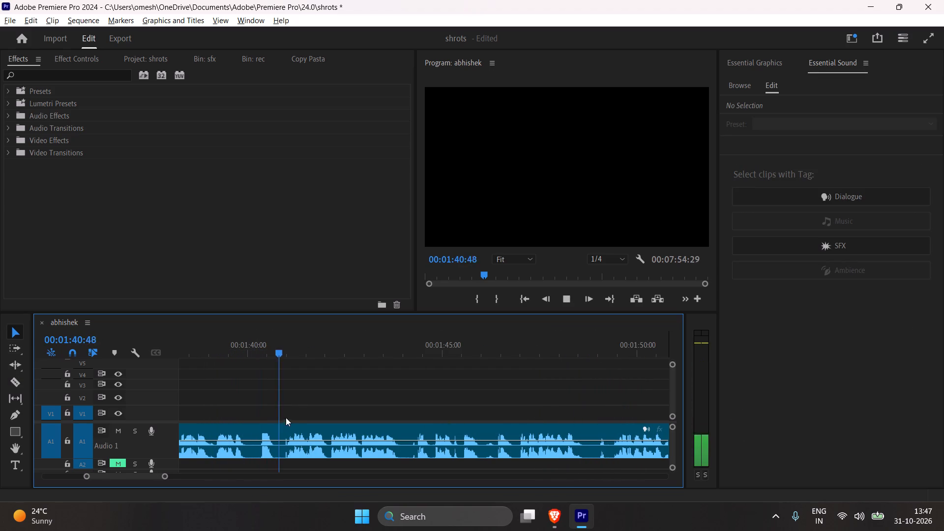
key(space)
drag(295, 353, 260, 374)
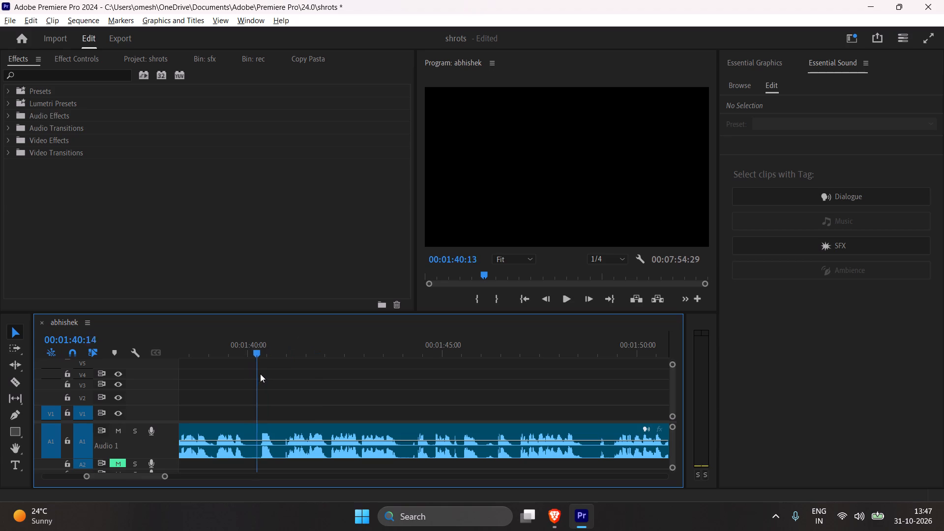
drag(260, 374, 262, 379)
key(c)
click(258, 433)
key(v)
click(243, 442)
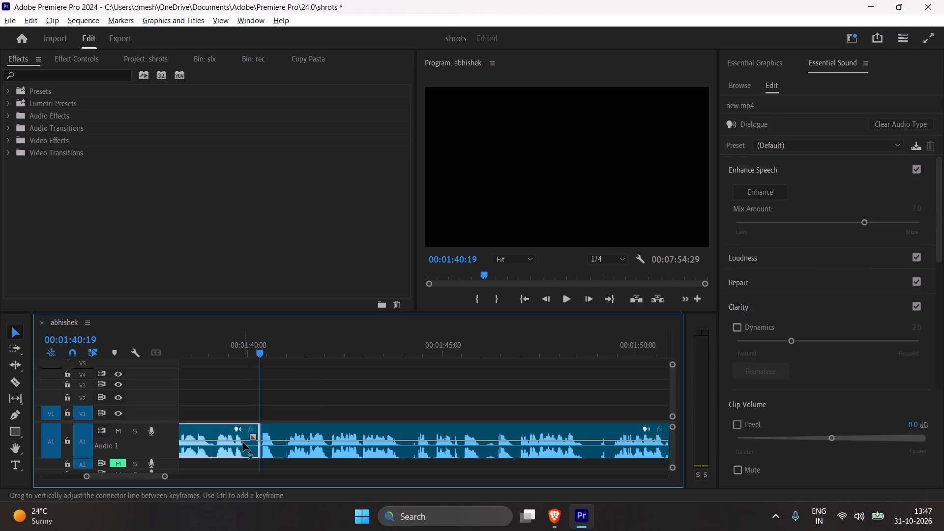
key(Delete)
key(space)
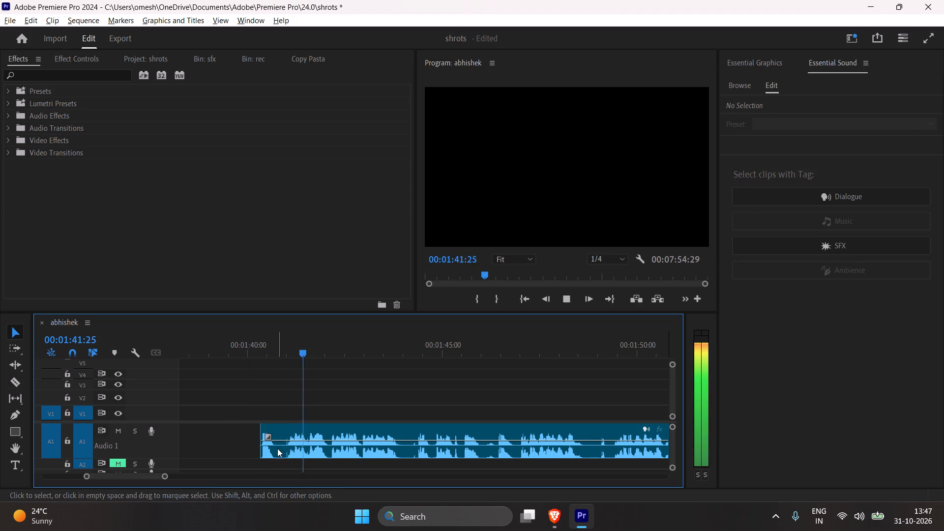
Split the A1 audio around the pause between about 00:01:40:39 and 00:01:40:57 and ripple delete that piece.
key(space)
key(c)
click(273, 454)
click(285, 456)
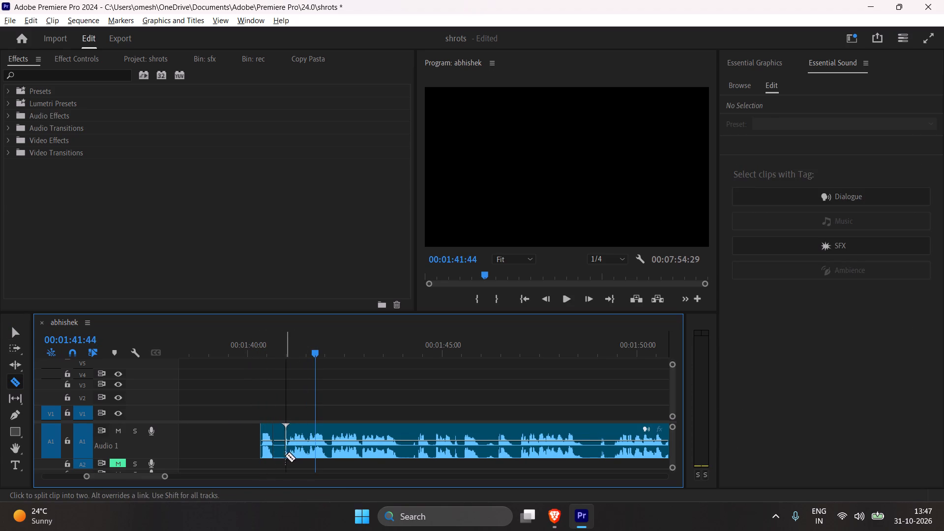
key(v)
click(279, 456)
key(shift+Delete)
Play on past 00:01:44:00, split the A1 audio at about 00:01:43:30 and 00:01:44:02, and ripple delete the pause between the cuts.
key(space)
click(371, 372)
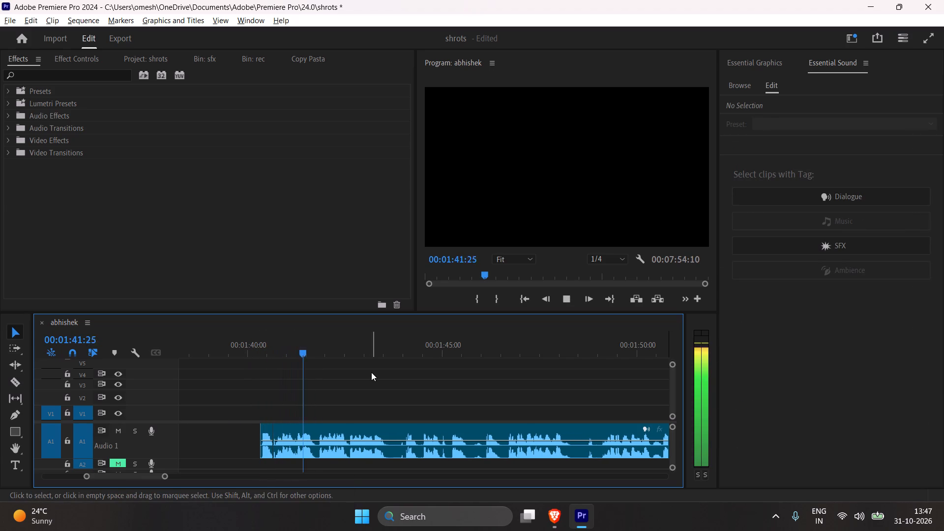
click(369, 385)
key(c)
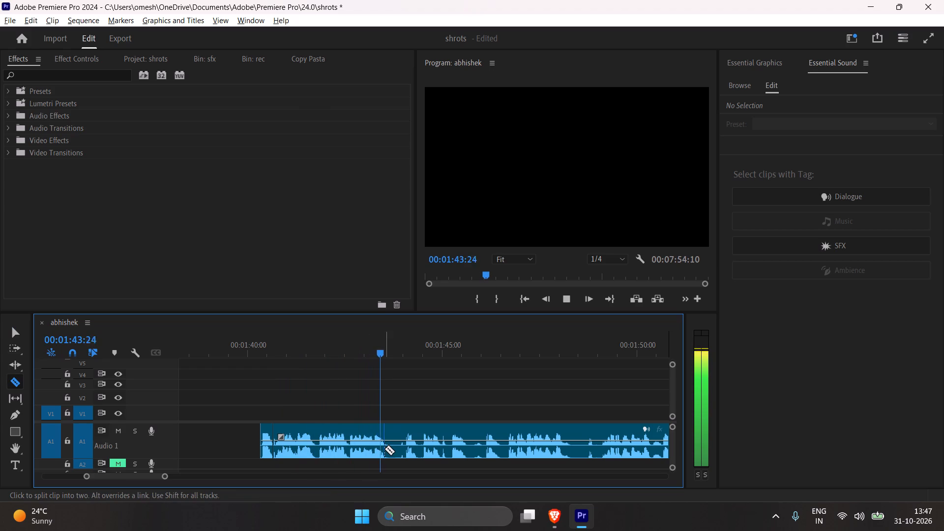
key(space)
click(384, 450)
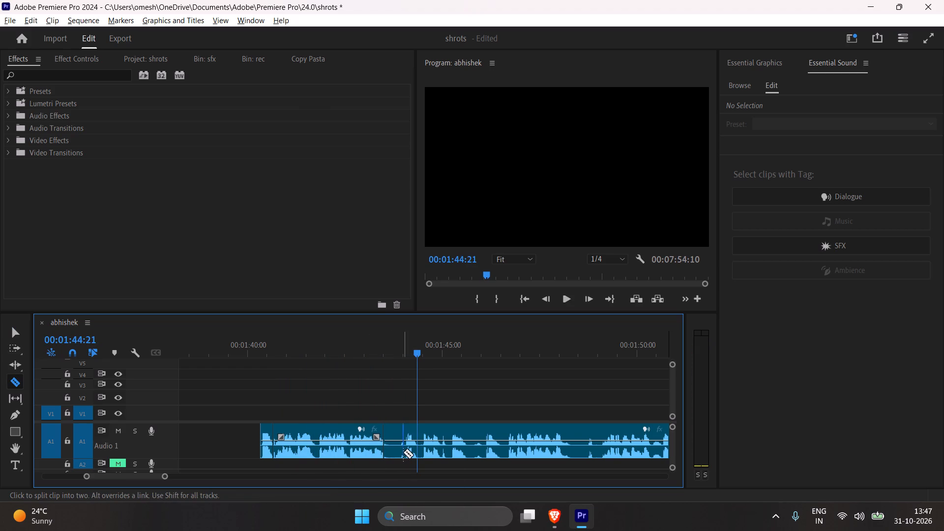
click(405, 453)
key(v)
click(398, 453)
key(shift+Delete)
Play on past 00:01:49:00, split the A1 audio at about 00:01:48:39, and ripple delete the section back to the cut at about 00:01:43:30.
key(space)
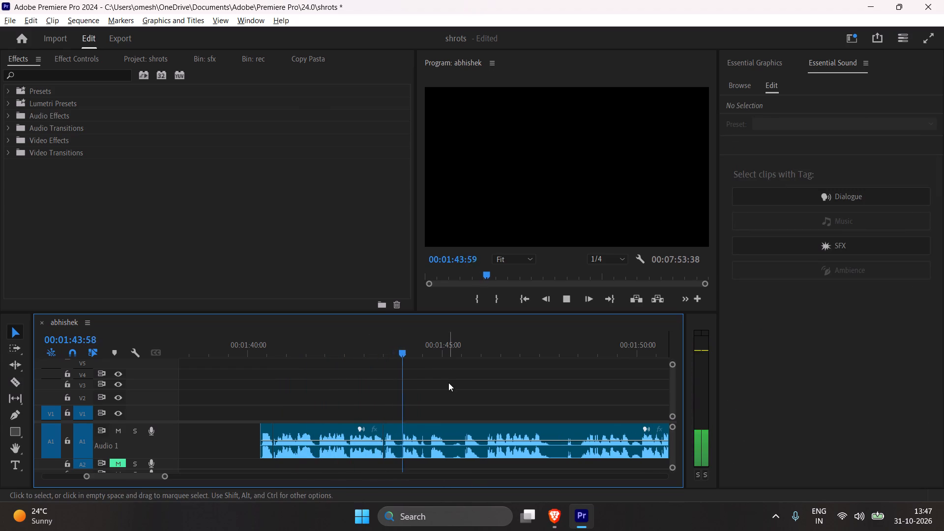
click(449, 383)
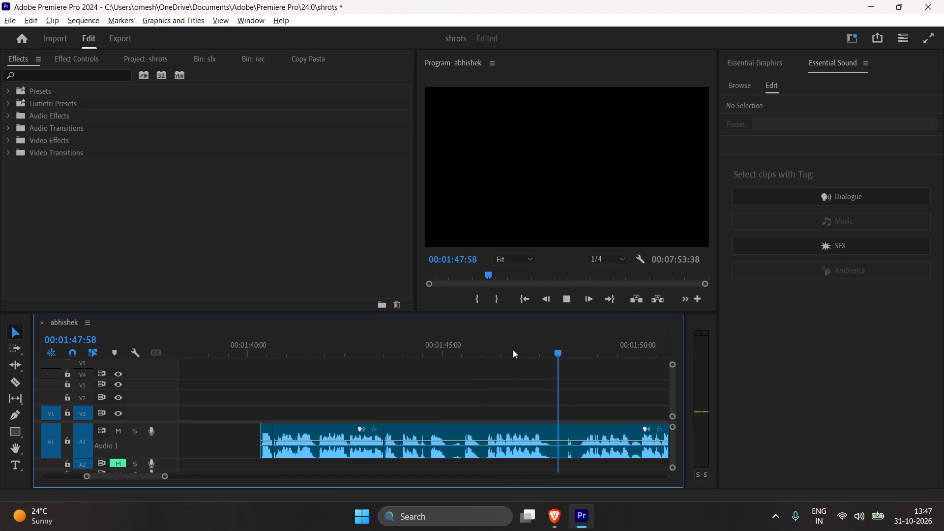
key(space)
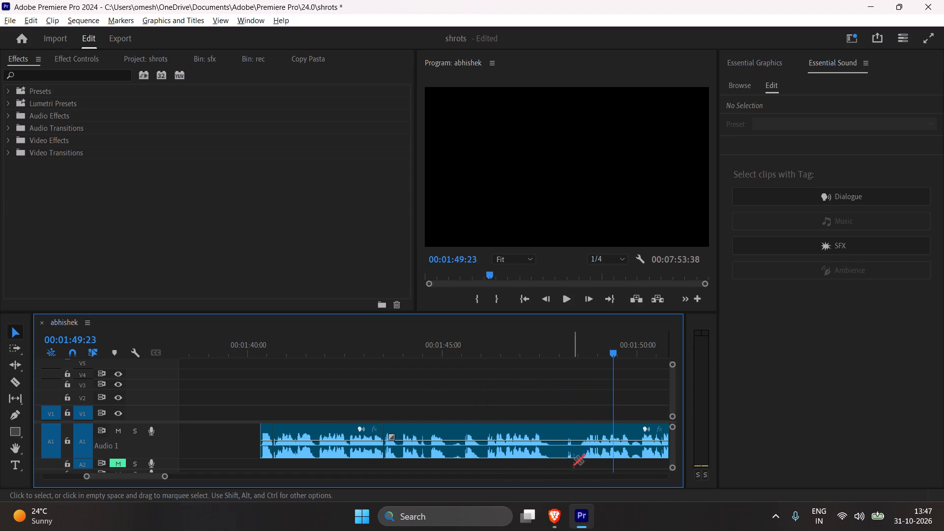
key(c)
click(585, 456)
key(v)
click(534, 455)
key(shift+Delete)
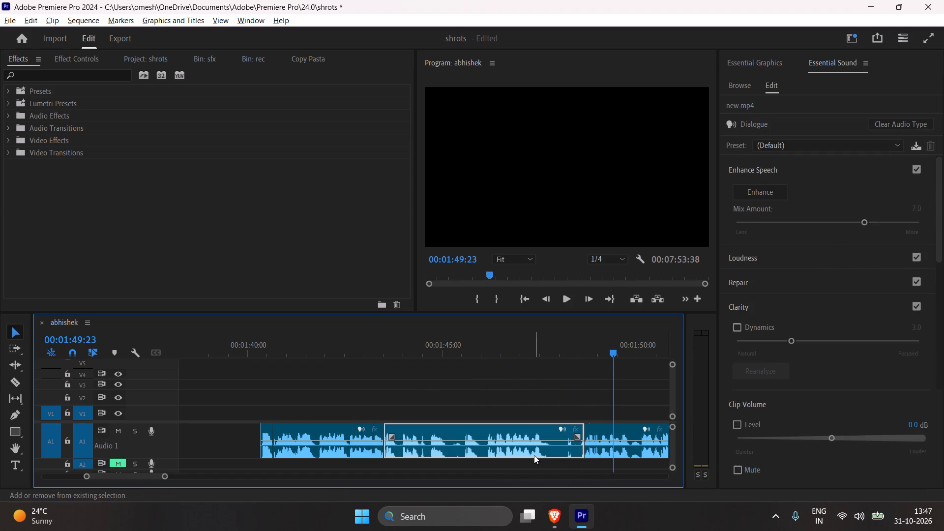
Replay from about 00:01:41:50, split the A1 audio at 00:01:44:42 and about 00:01:44:56, and ripple delete the pause between the cuts.
drag(350, 334, 320, 342)
key(space)
click(380, 368)
click(387, 381)
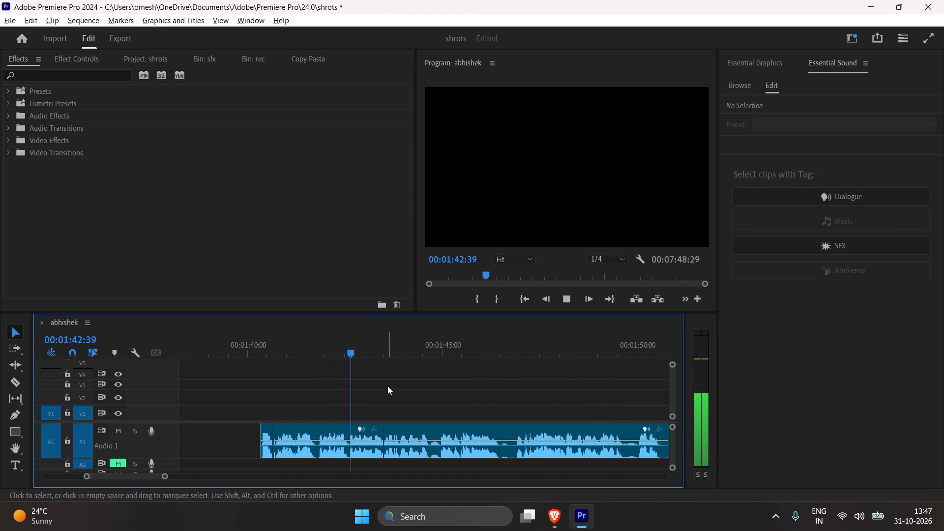
click(393, 391)
click(398, 397)
click(438, 404)
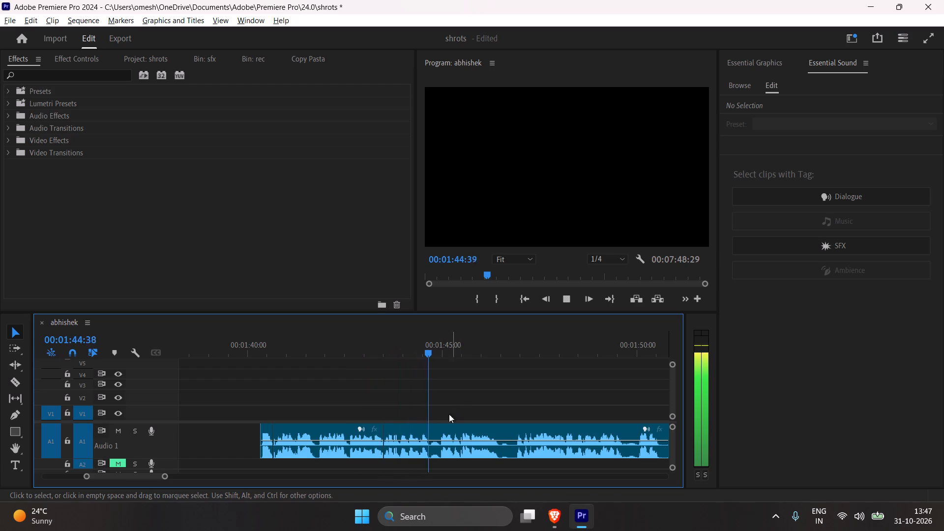
key(space)
key(c)
click(428, 448)
click(440, 452)
key(v)
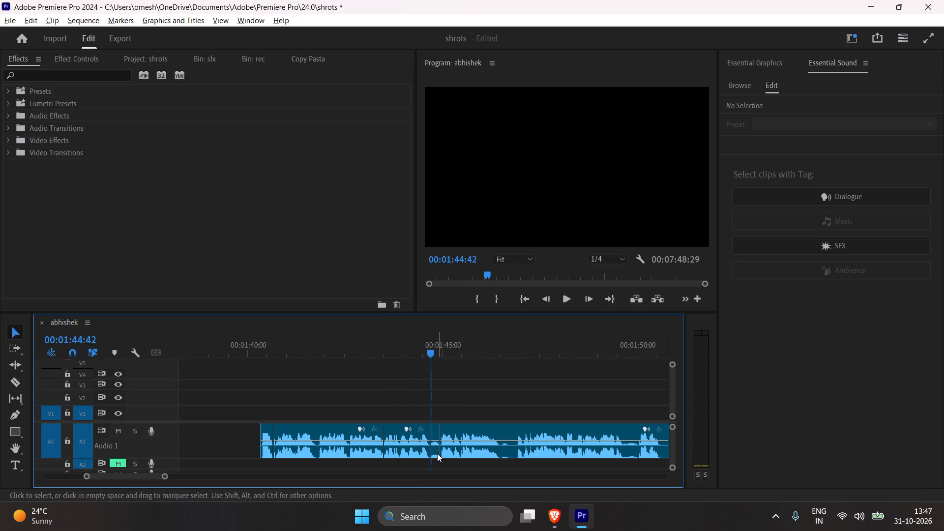
click(436, 453)
key(shift+Delete)
Play on, split the A1 audio at 00:01:46:05 and about 00:01:46:40, and ripple delete the pause between the cuts.
key(space)
click(501, 374)
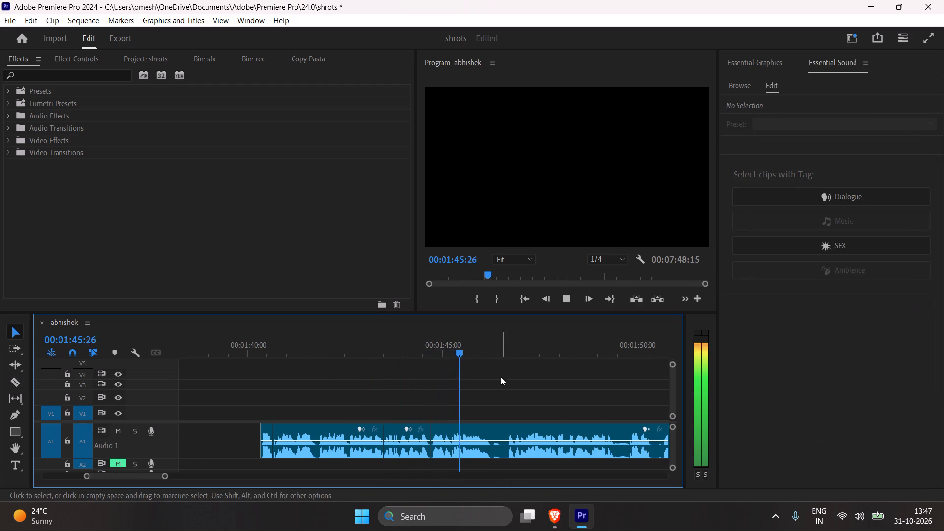
key(space)
key(c)
click(484, 454)
click(507, 455)
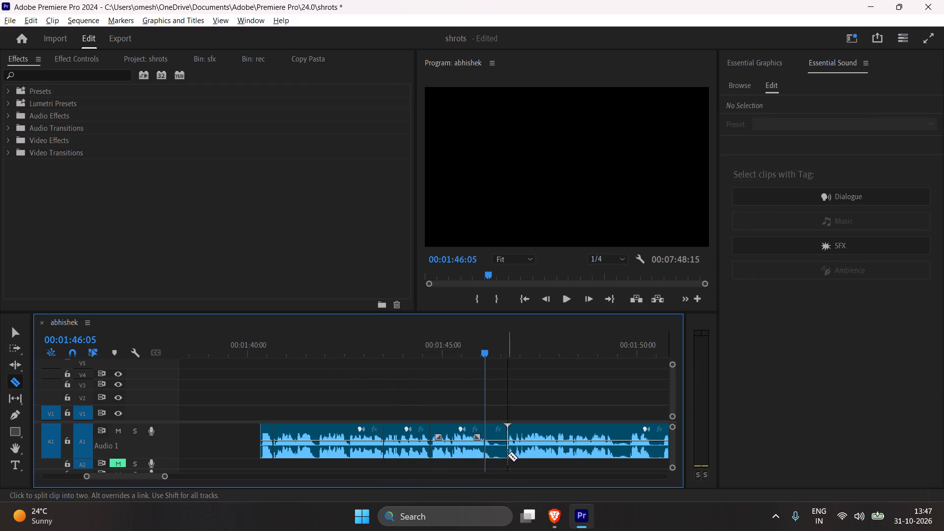
key(v)
click(493, 456)
key(shift+Delete)
Play on, split the A1 audio around the pause between about 00:01:48:50 and 00:01:49:12, and ripple delete that piece.
key(space)
click(530, 396)
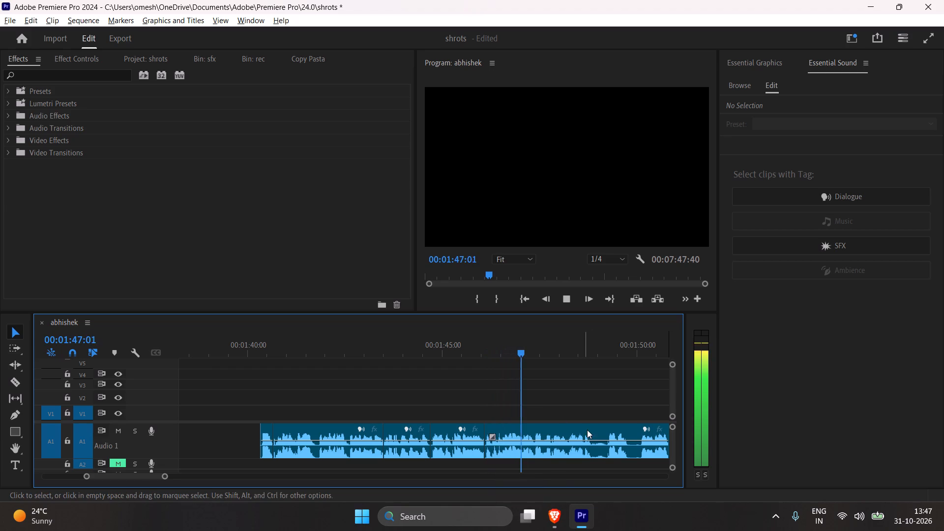
key(c)
key(space)
click(591, 456)
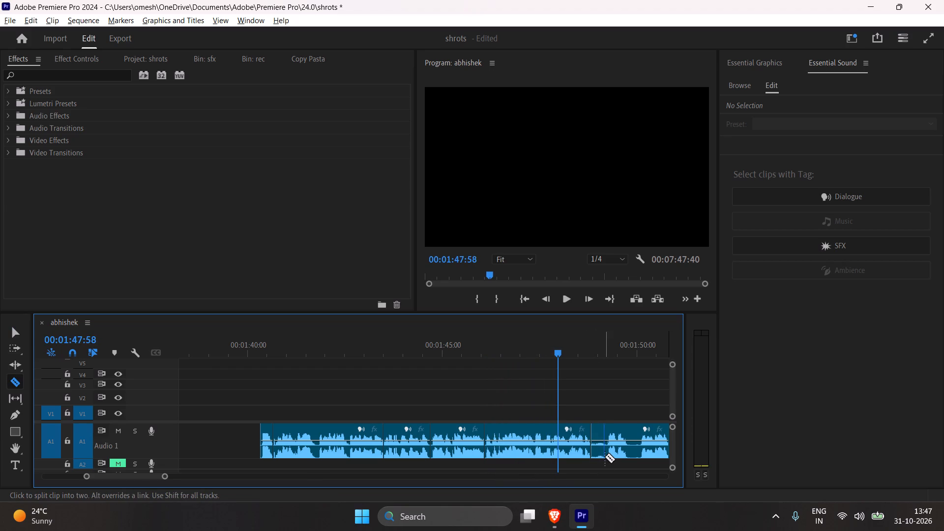
click(606, 457)
key(v)
click(595, 458)
key(shift+Delete)
Listen through the next pause, split the A1 audio at about 00:01:49:20 and 00:01:49:43, and ripple delete the piece between.
key(space)
click(569, 358)
key(space)
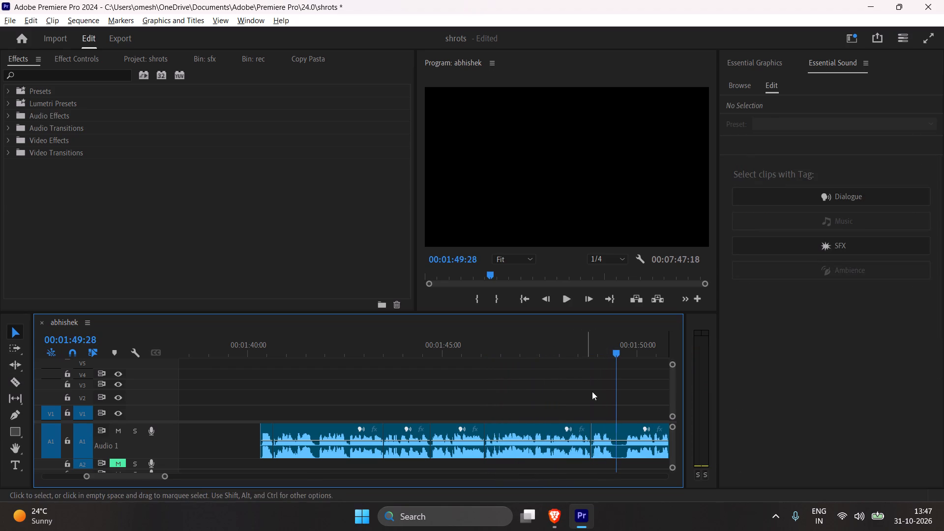
key(c)
key(v)
click(607, 351)
key(c)
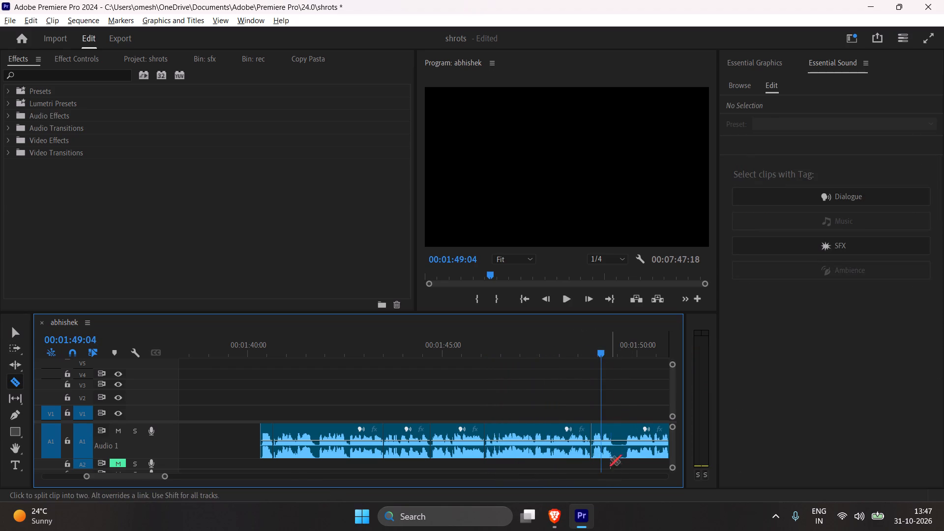
click(610, 456)
click(625, 457)
key(v)
click(612, 458)
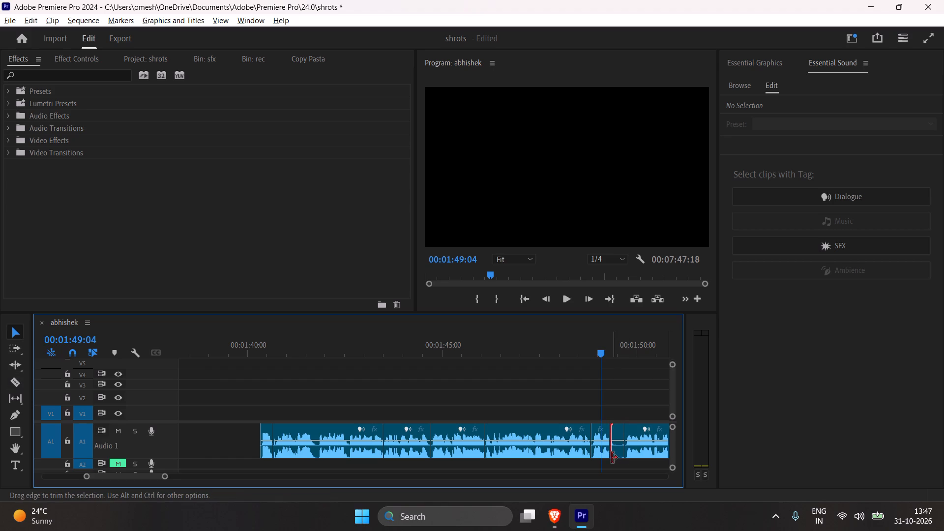
click(615, 458)
key(shift+Delete)
Split A1 around the pauses at about 00:01:51:50 to 00:01:52:04 and 00:01:52:53 to 00:01:53:16, and ripple delete both pieces together.
key(space)
click(569, 387)
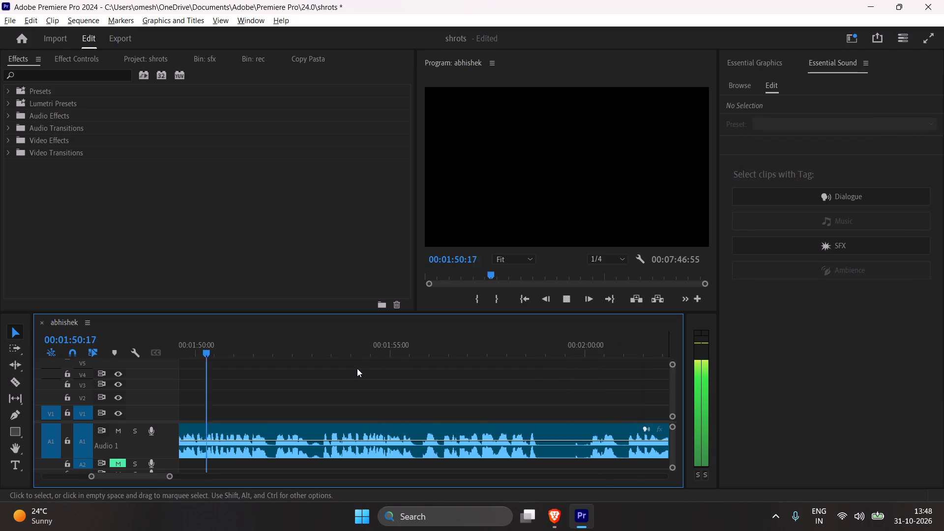
click(297, 378)
key(c)
key(v)
click(291, 402)
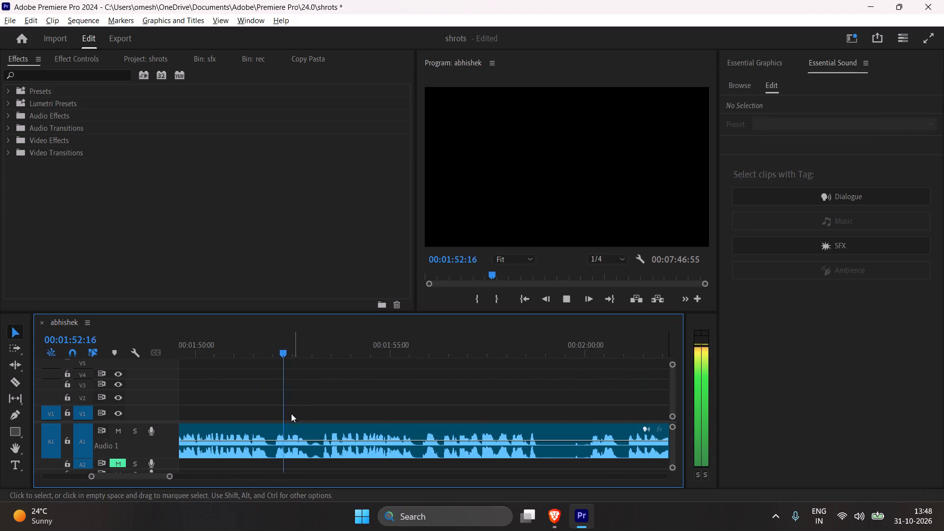
click(273, 394)
key(space)
key(c)
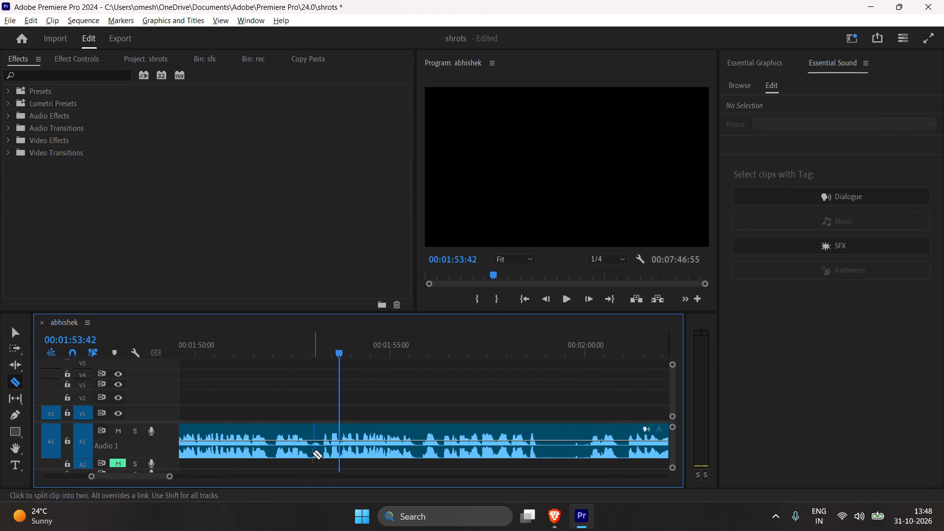
click(308, 455)
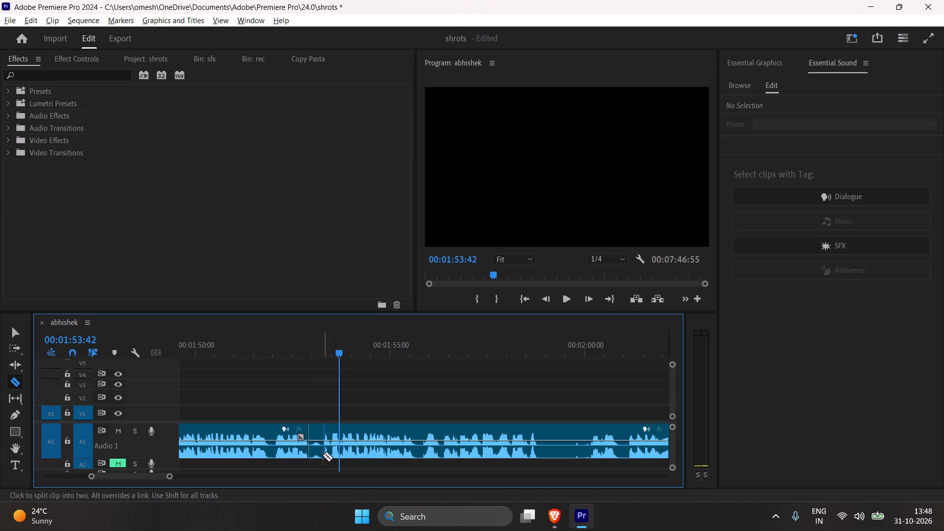
click(323, 455)
click(266, 457)
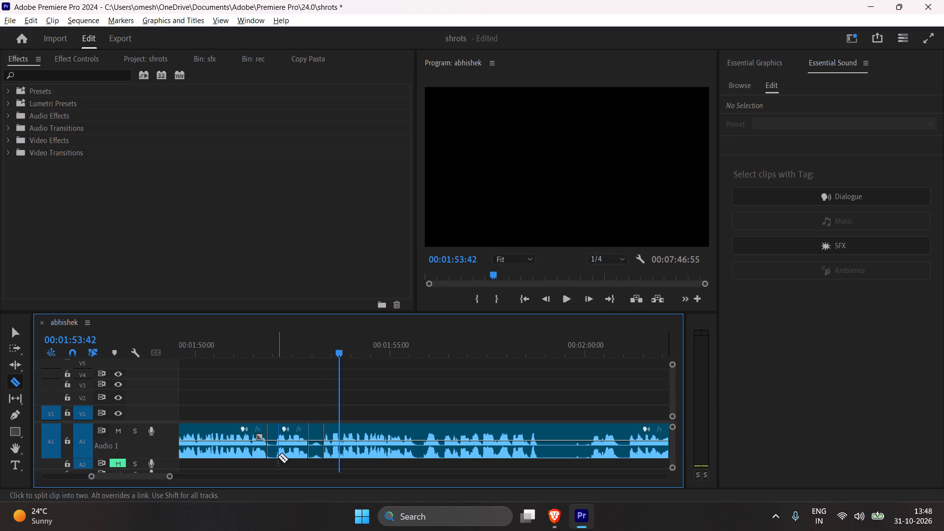
click(276, 457)
key(v)
click(272, 457)
shift+click(315, 454)
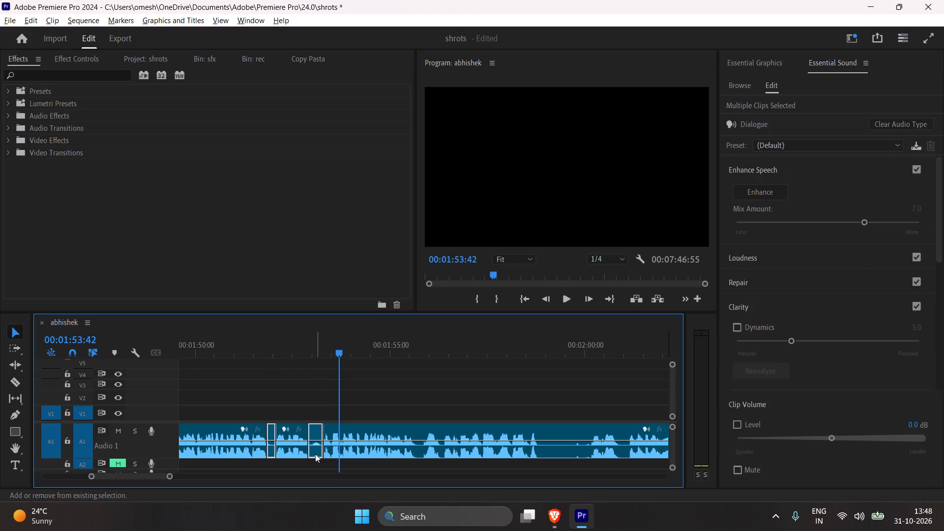
key(shift+Delete)
Listen ahead to 00:01:58:02, replay from about 00:01:54:18, and split the A1 audio at 00:01:55:01.
key(space)
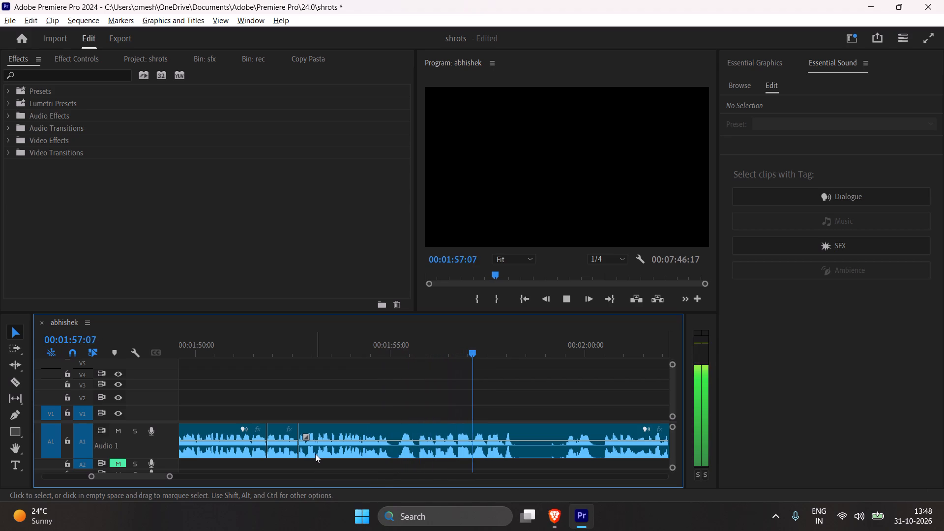
key(space)
drag(380, 330, 368, 345)
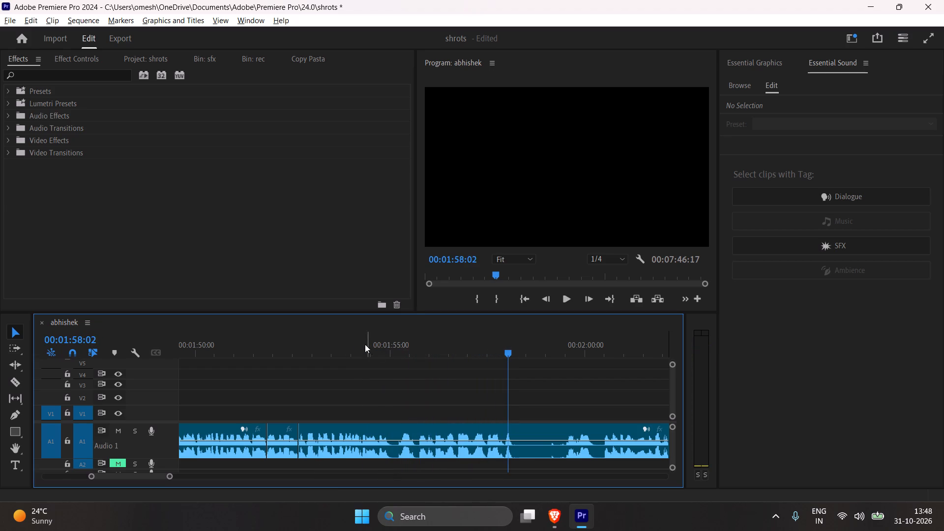
click(363, 344)
key(space)
click(421, 407)
key(space)
key(space)
key(space)
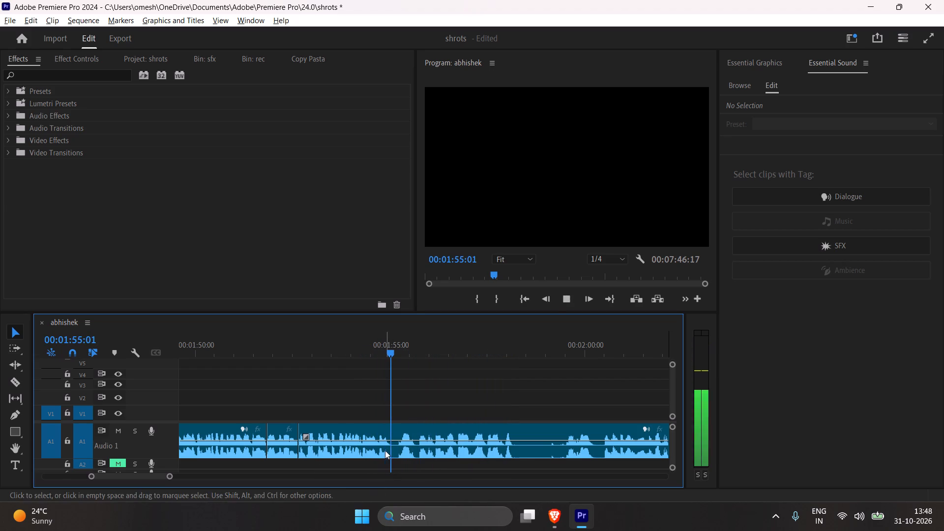
text(c)
click(387, 453)
key(v)
click(417, 390)
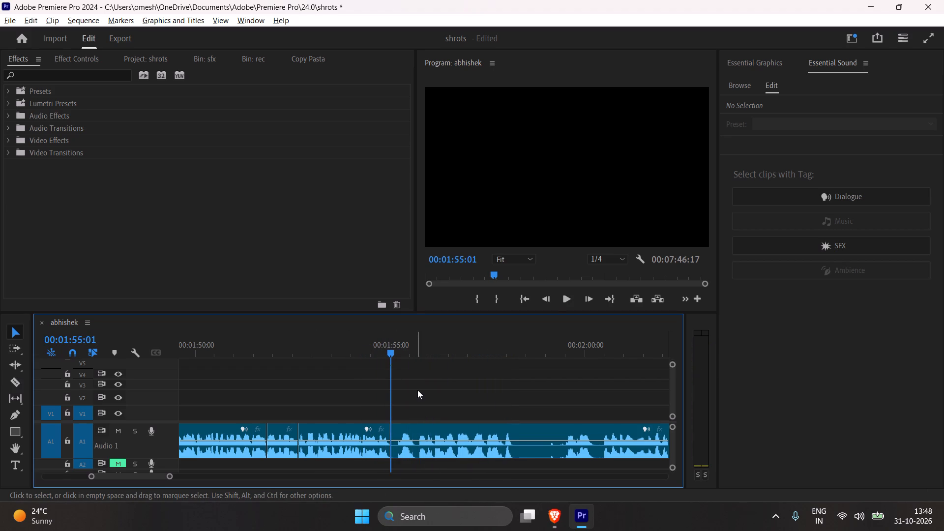
Split A1 at about 00:01:59:28, 00:02:00:11 and 00:02:00:28, and ripple delete the section following the 00:01:55:01 cut and the pause before the last cut.
key(space)
click(445, 397)
click(478, 369)
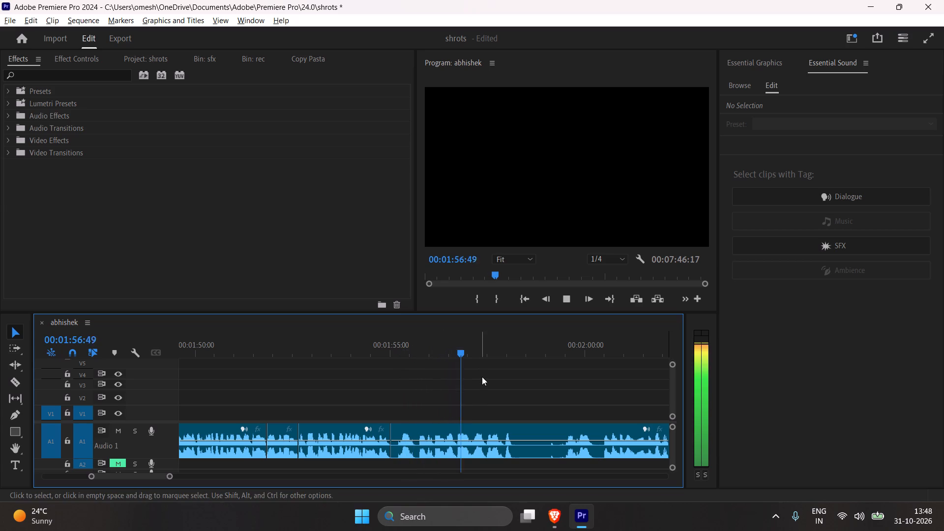
click(519, 390)
click(566, 369)
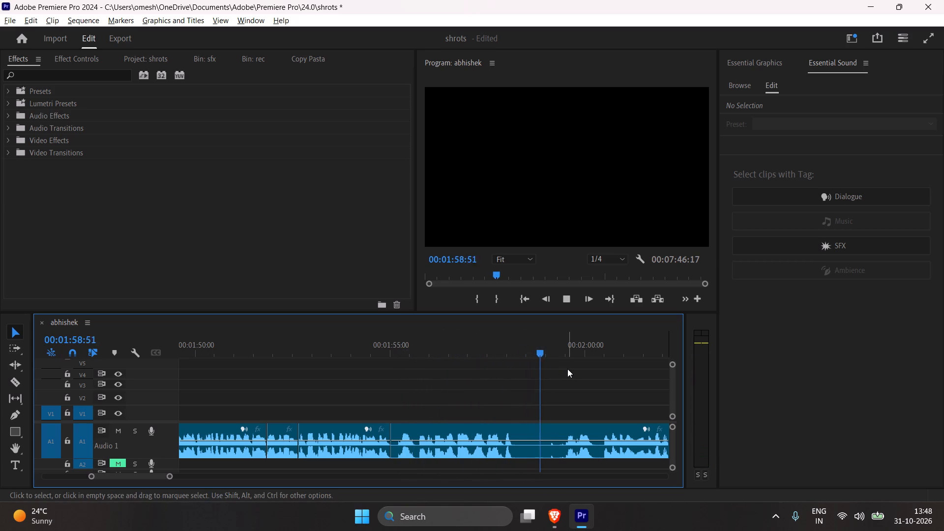
click(568, 369)
click(532, 372)
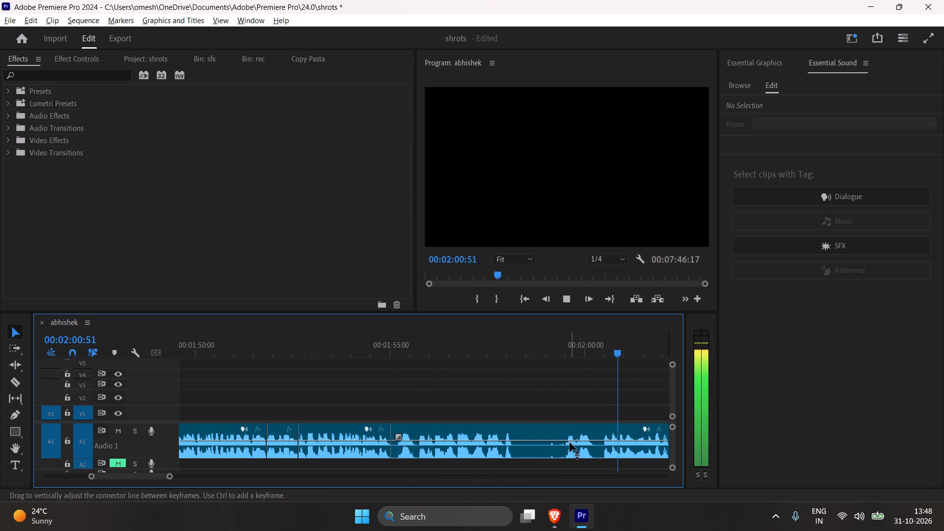
key(space)
key(c)
click(564, 451)
click(592, 454)
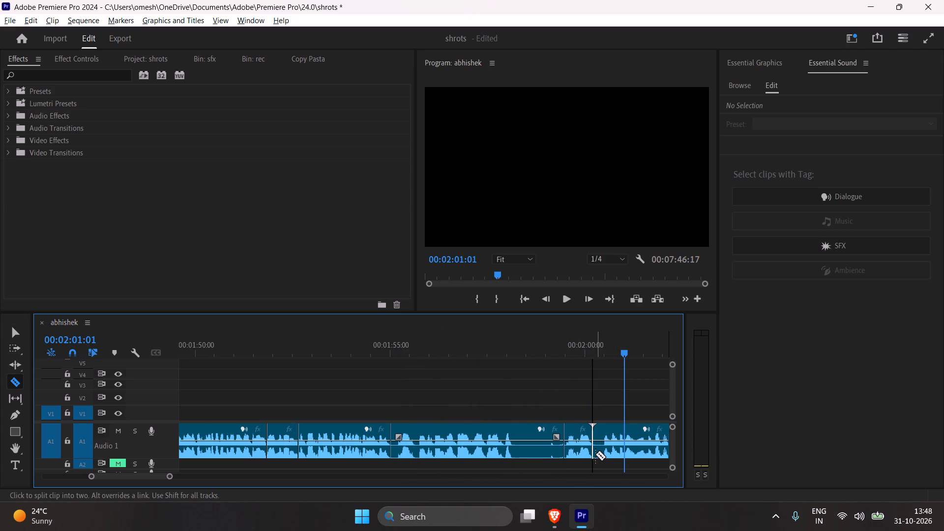
click(603, 454)
key(v)
click(600, 454)
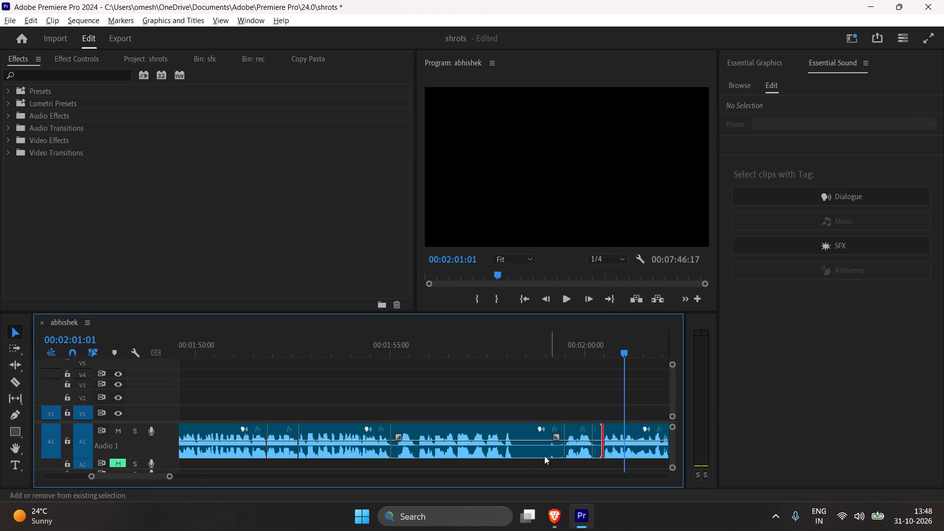
shift+click(536, 454)
shift+click(596, 454)
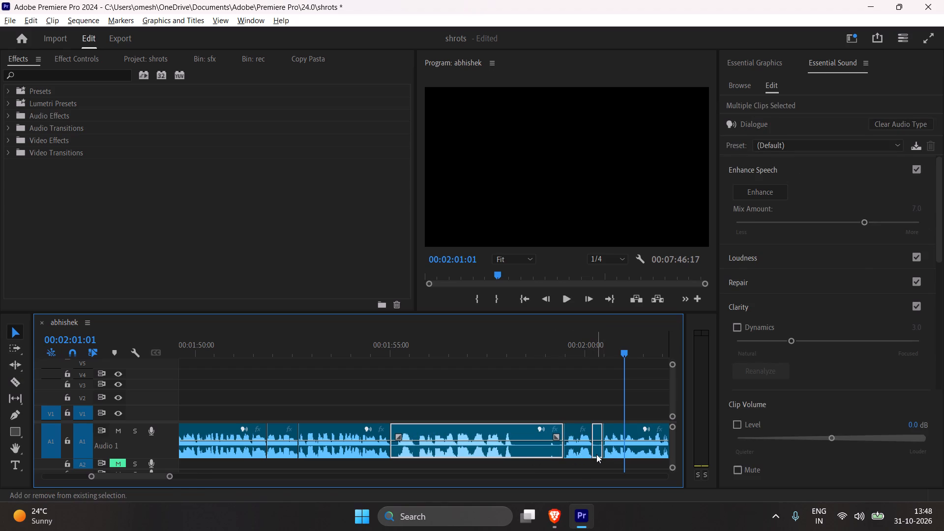
key(shift+Delete)
Replay the audio around the 00:01:55:01 cut, shift both A1 clips after it about 1 second 11 frames later, and save the project.
key(space)
key(space)
drag(397, 344, 376, 347)
key(space)
click(414, 381)
key(space)
drag(413, 409, 446, 433)
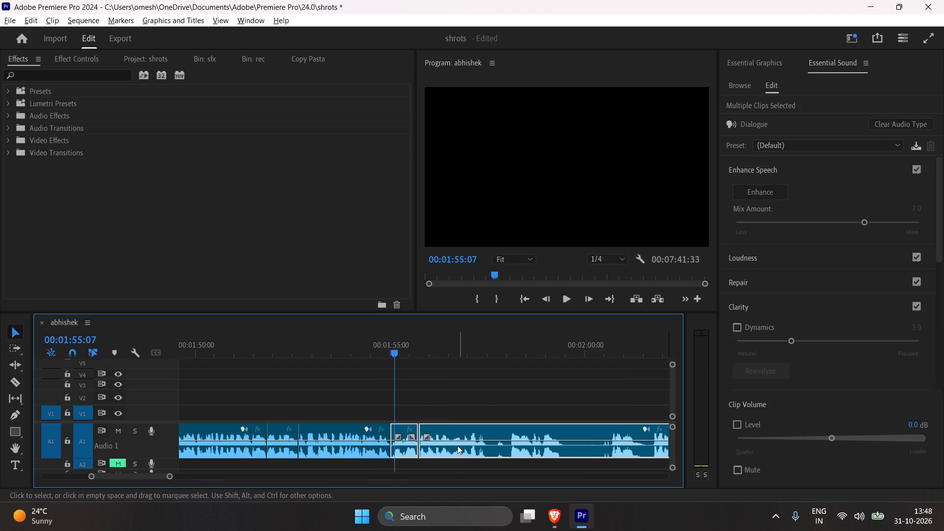
drag(456, 451, 501, 452)
click(441, 397)
key(ctrl+s)
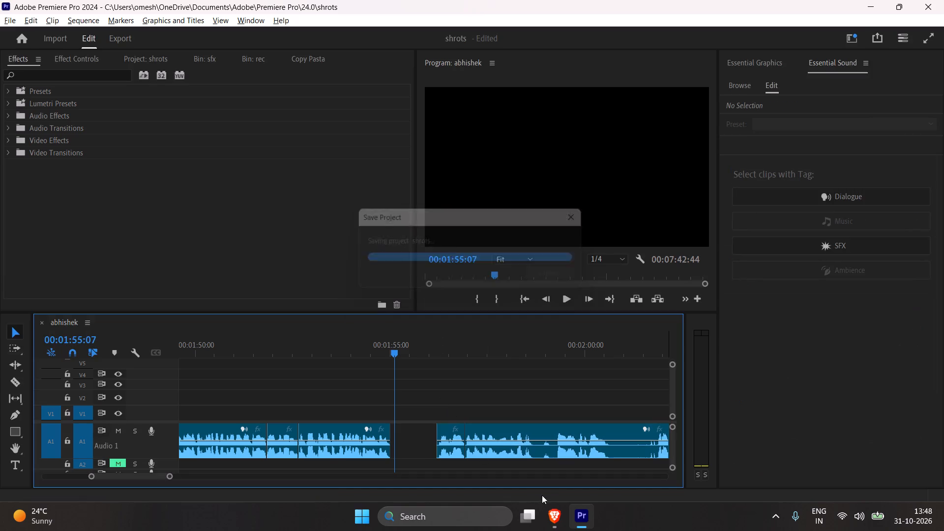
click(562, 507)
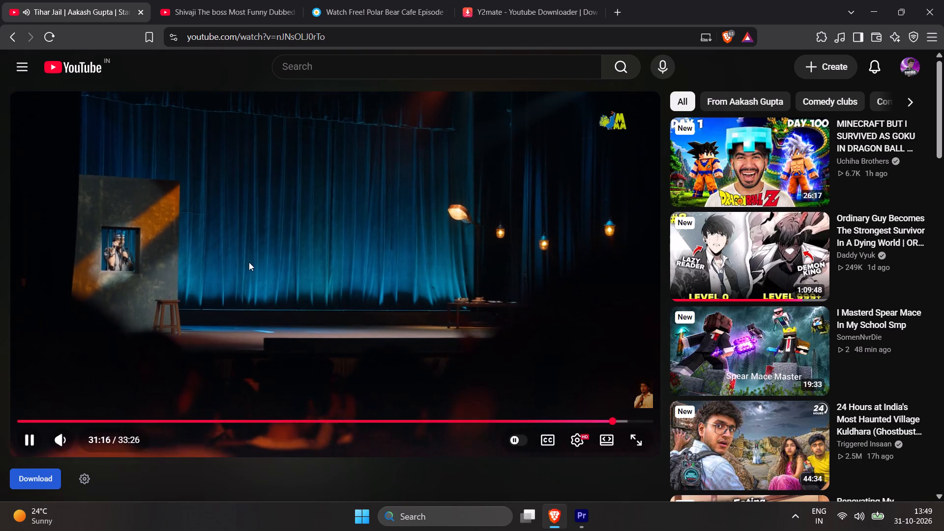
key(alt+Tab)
Listen to the A1 audio after the gap from about 00:01:56:12, and replay it up to 00:01:58:50.
click(422, 376)
drag(393, 347, 424, 354)
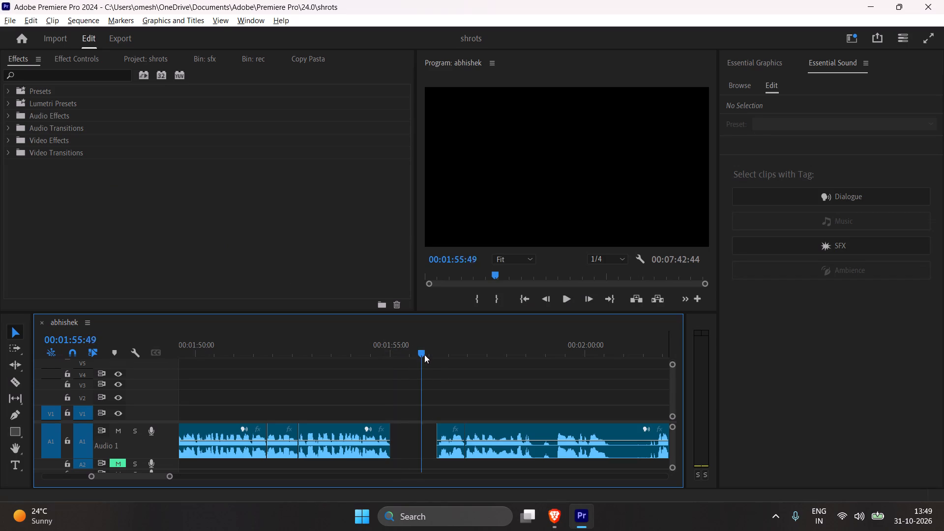
drag(424, 354, 439, 364)
key(space)
click(496, 395)
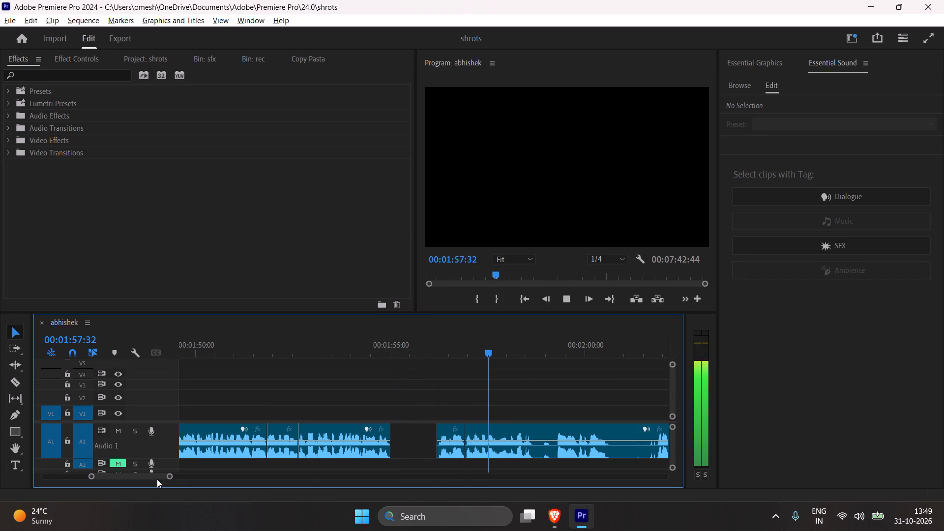
drag(170, 475, 342, 527)
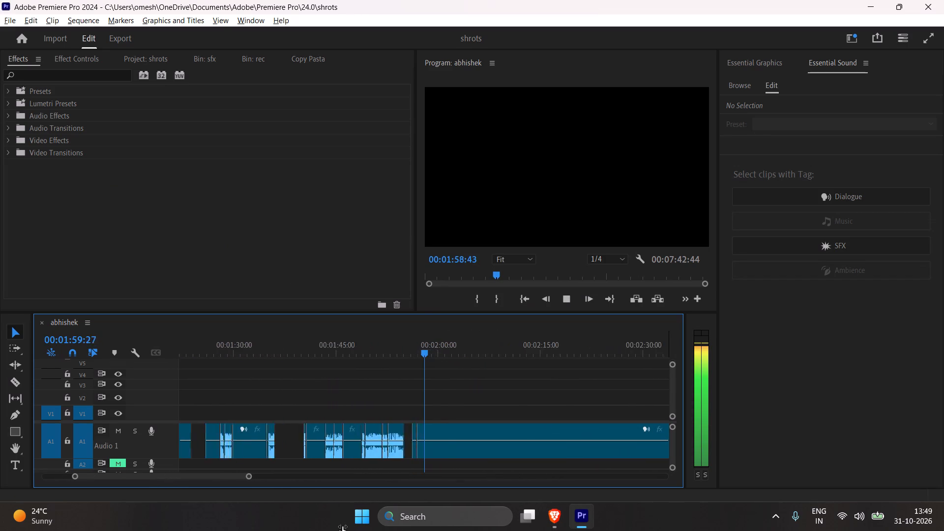
drag(342, 527, 336, 528)
key(space)
drag(228, 475, 203, 479)
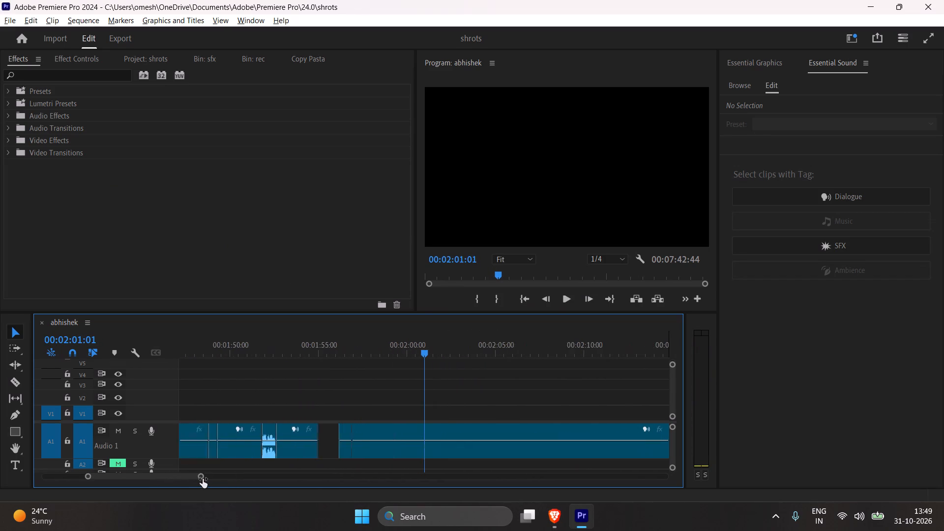
drag(203, 479, 190, 482)
drag(354, 364, 323, 354)
key(space)
drag(324, 349, 298, 340)
key(space)
click(313, 366)
key(space)
Split A1 at about 00:01:58:37, 00:01:59:15, 00:02:00:32 and 00:02:01:50, and delete the piece between the last two cuts, leaving a gap.
key(c)
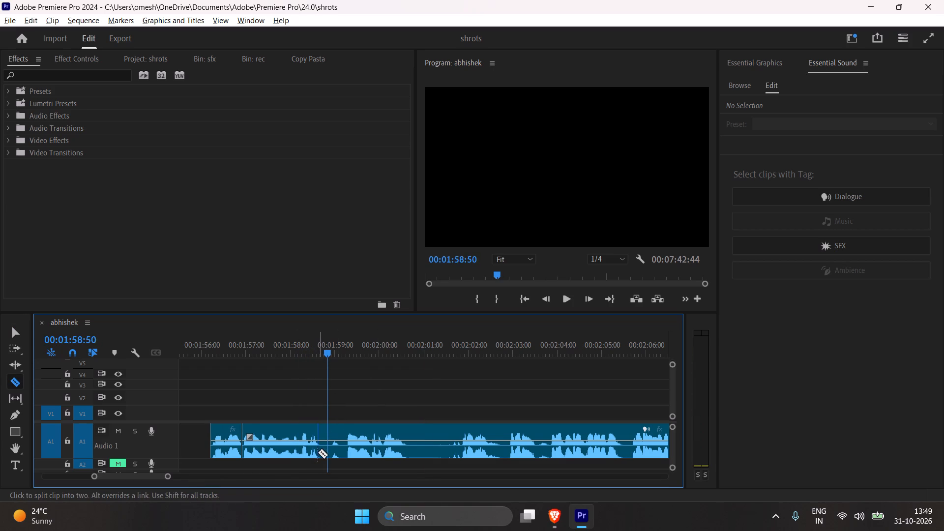
click(318, 452)
click(346, 452)
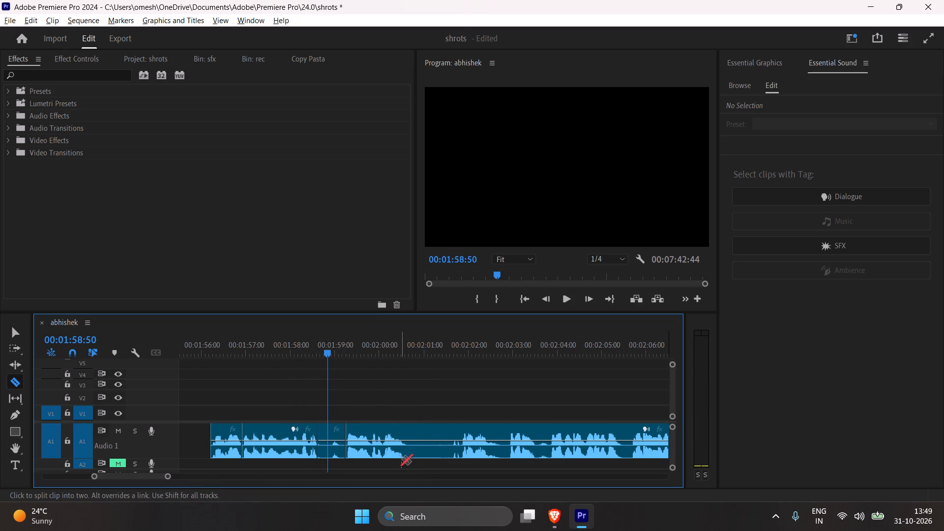
click(403, 455)
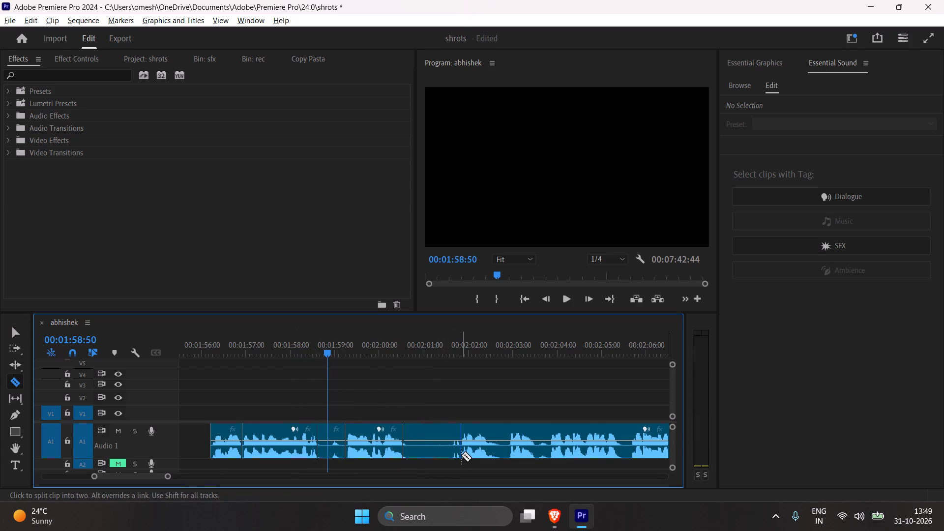
click(461, 455)
key(v)
click(441, 458)
key(Delete)
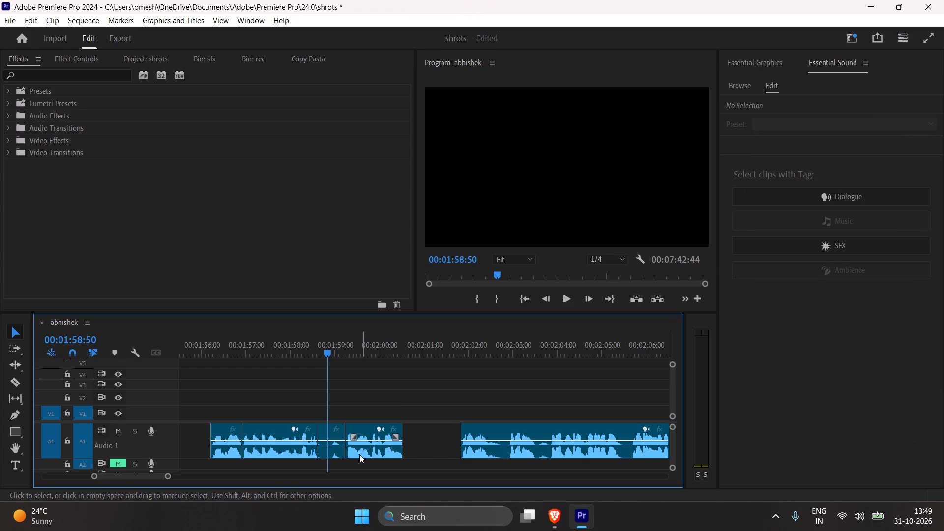
Ripple delete the pause between the 00:01:58:37 and 00:01:59:15 cuts, and replay the audio up to the gap.
click(339, 454)
key(shift+Delete)
key(space)
click(397, 340)
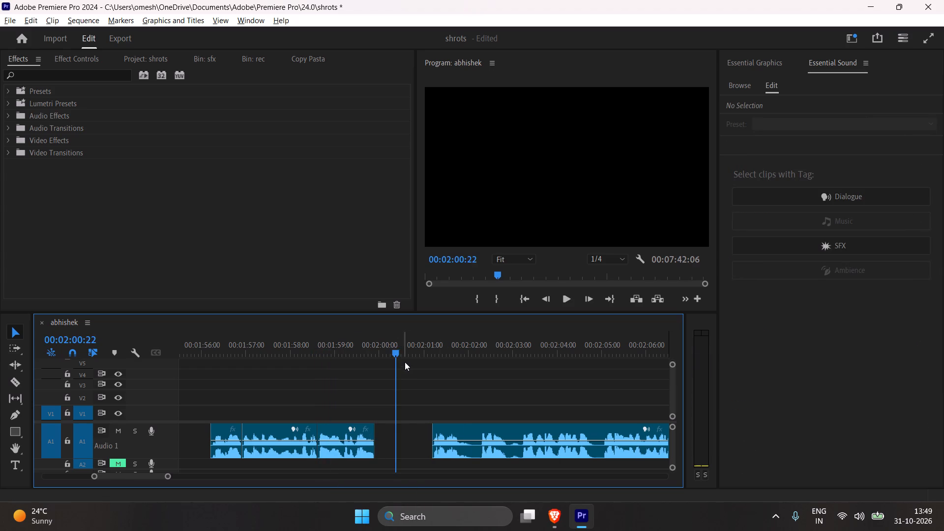
drag(382, 339, 356, 341)
key(space)
click(401, 362)
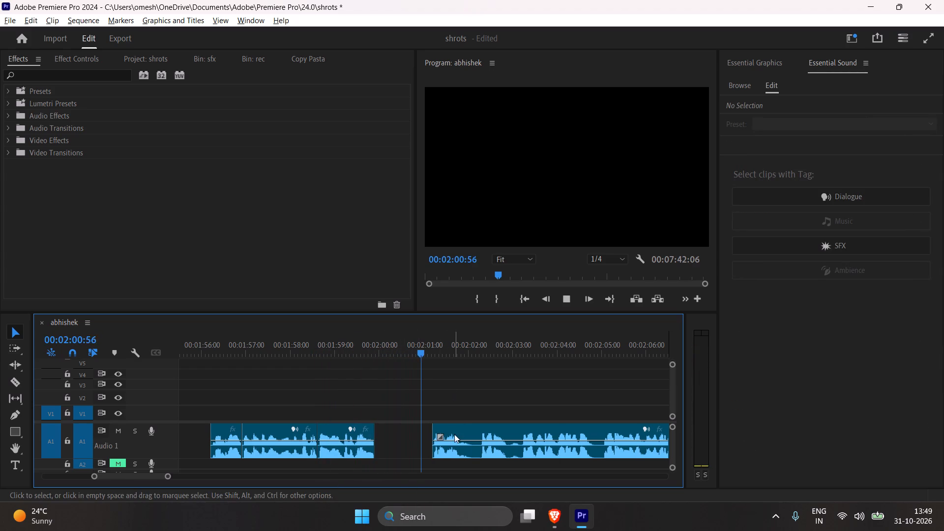
Shift the A1 clip after the gap about 37 frames later.
drag(452, 450, 482, 451)
click(501, 405)
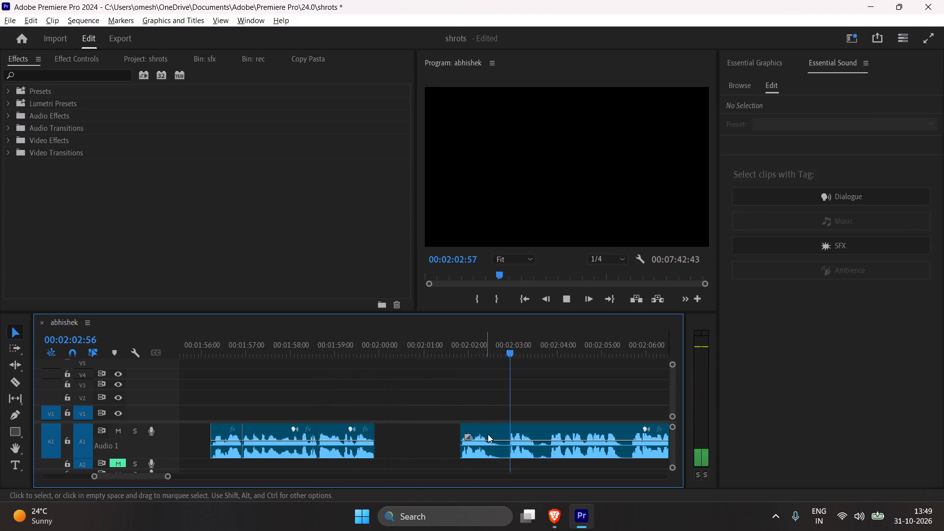
Split the shifted A1 clip at about 00:02:03:49 and ripple delete its opening section.
key(space)
key(c)
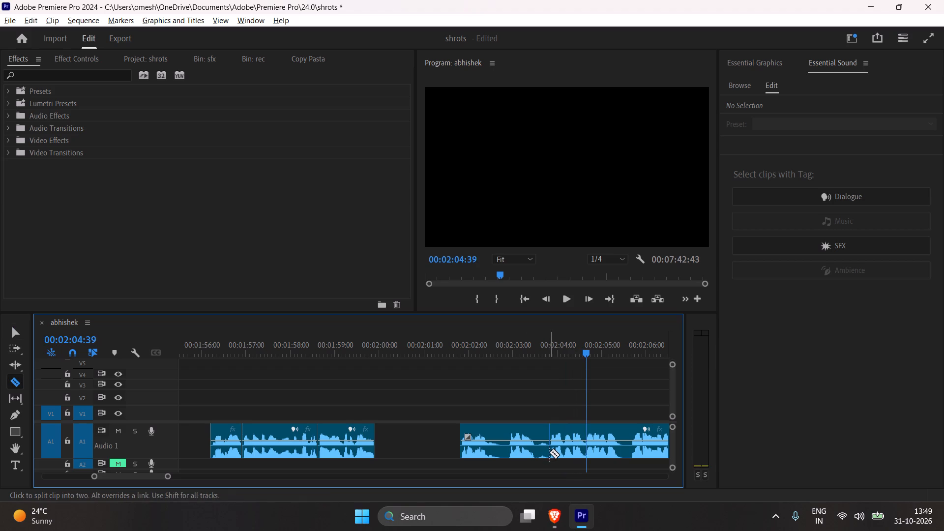
click(549, 453)
key(v)
click(521, 456)
key(shift+Delete)
Listen through the next pause, split A1 at about 00:02:03:25 and 00:02:03:43, and ripple delete the piece between.
key(space)
click(516, 386)
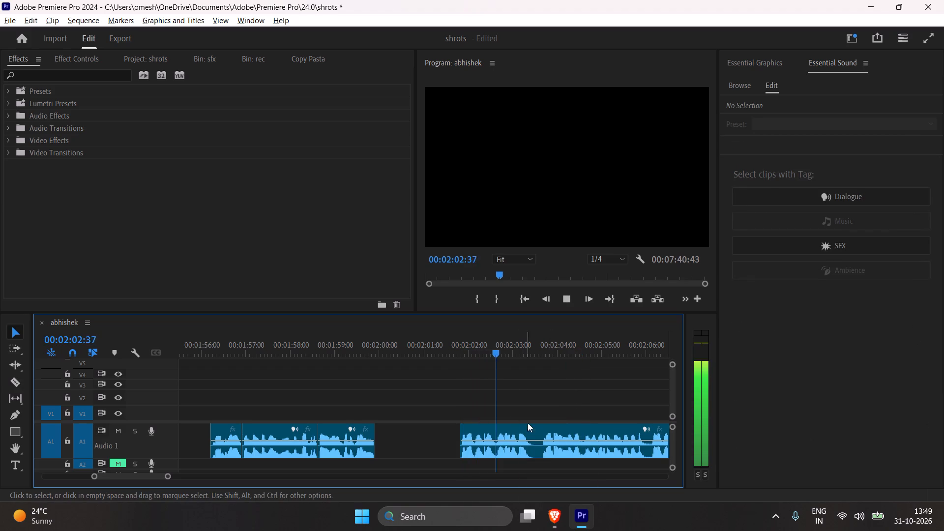
key(space)
key(c)
click(529, 448)
key(ctrl+z)
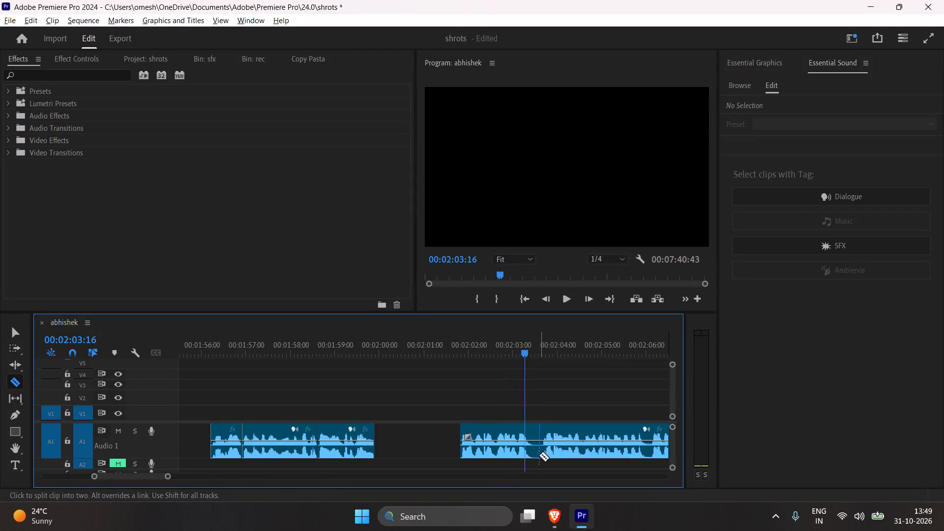
key(space)
key(space)
click(531, 458)
click(545, 458)
key(v)
click(536, 457)
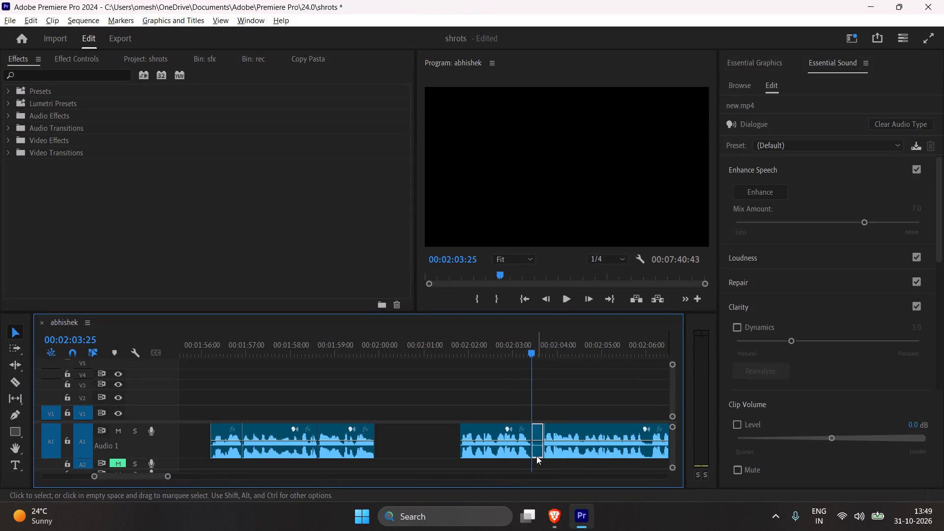
key(shift+Delete)
Listen on to 00:02:05:35, split A1 there and at about 00:02:05:50, and ripple delete the pause between.
key(space)
click(509, 383)
click(514, 399)
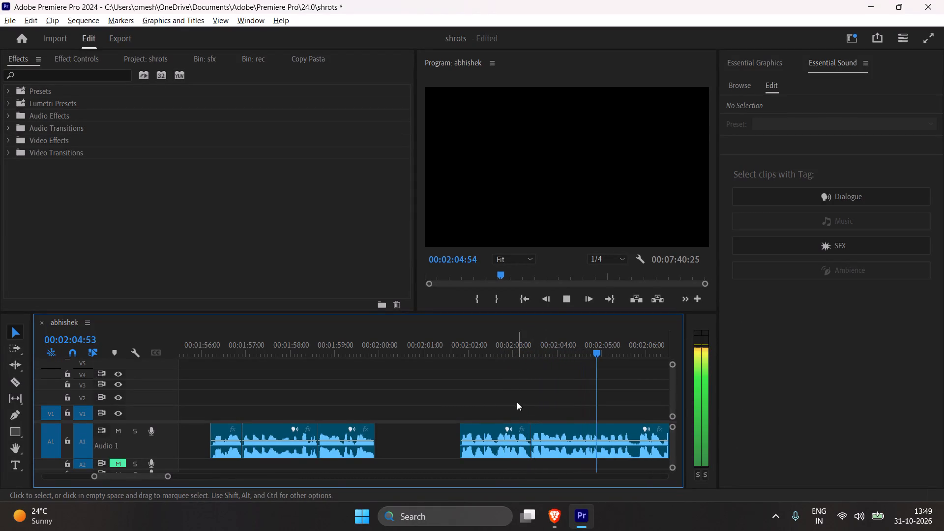
key(space)
key(c)
click(627, 453)
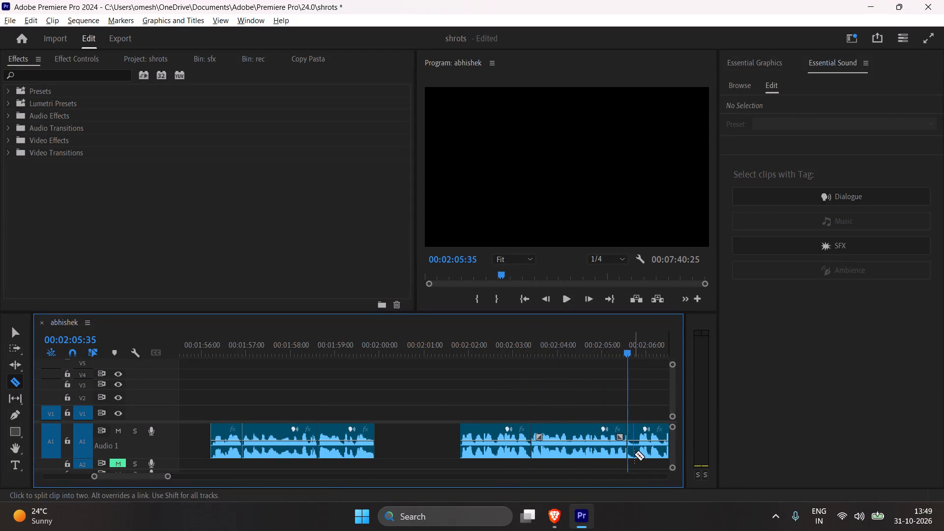
click(639, 454)
key(v)
click(636, 456)
click(628, 453)
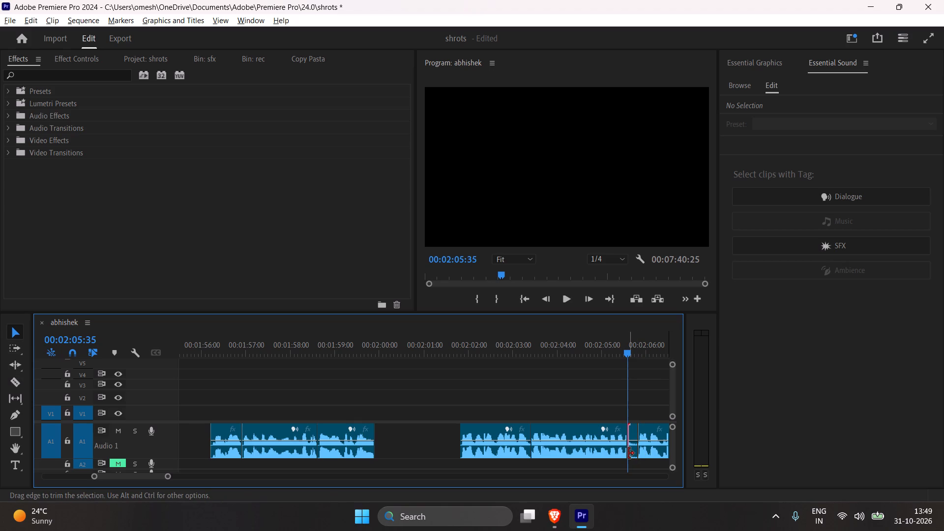
click(631, 453)
key(shift+Delete)
Replay the audio across the 00:02:05:35 join, split A1 at about 00:02:05:28, and ripple delete the sliver before the join.
key(space)
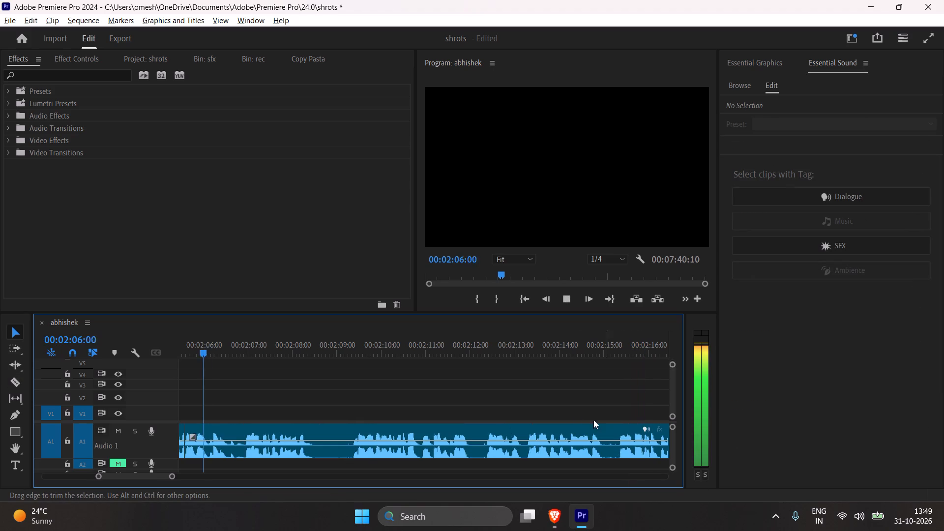
click(575, 413)
key(space)
drag(233, 339, 248, 363)
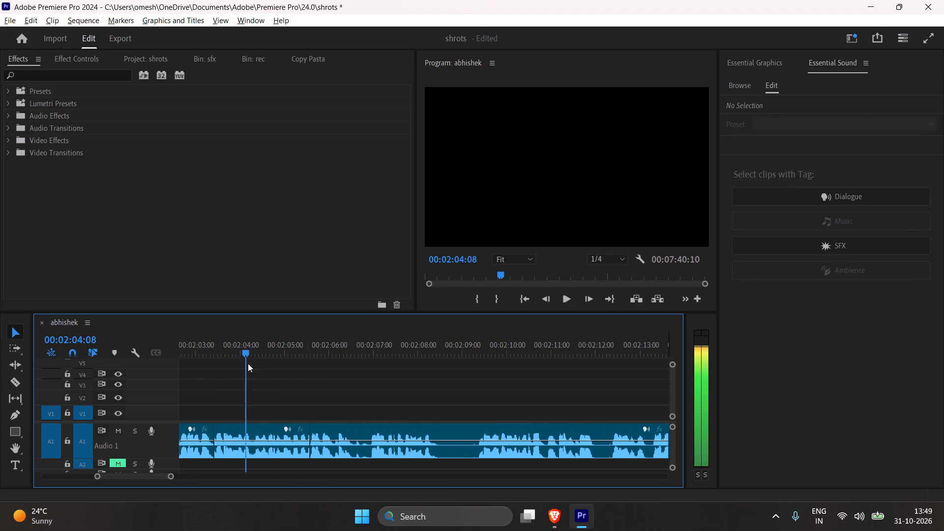
drag(248, 363, 256, 365)
key(space)
click(344, 389)
click(352, 399)
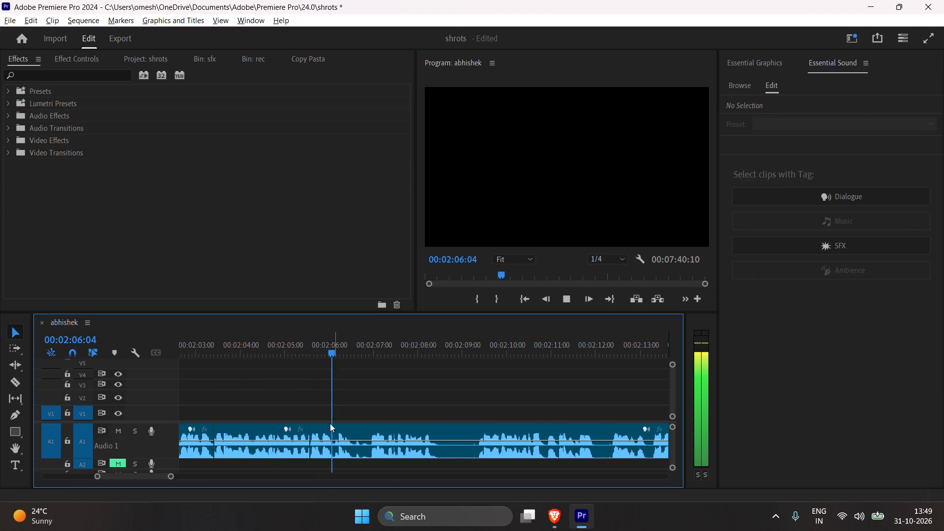
key(space)
key(c)
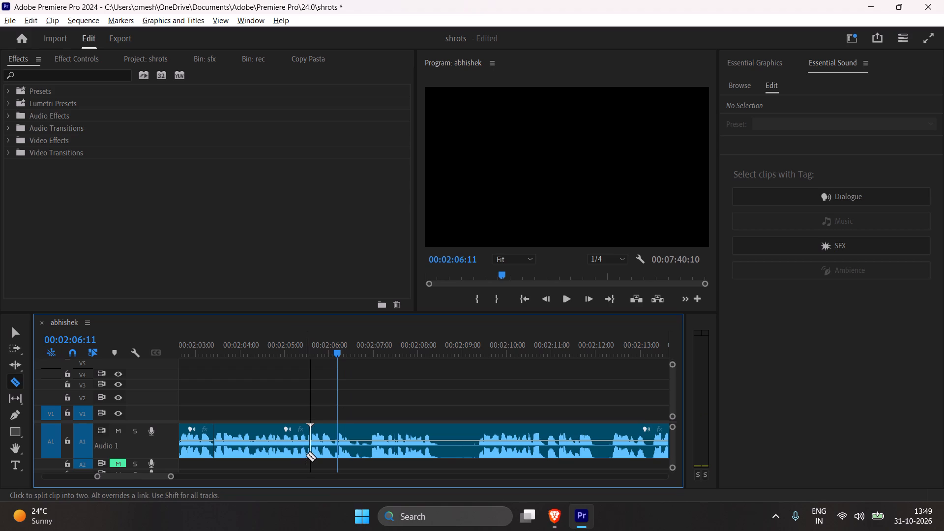
click(305, 456)
key(v)
click(308, 456)
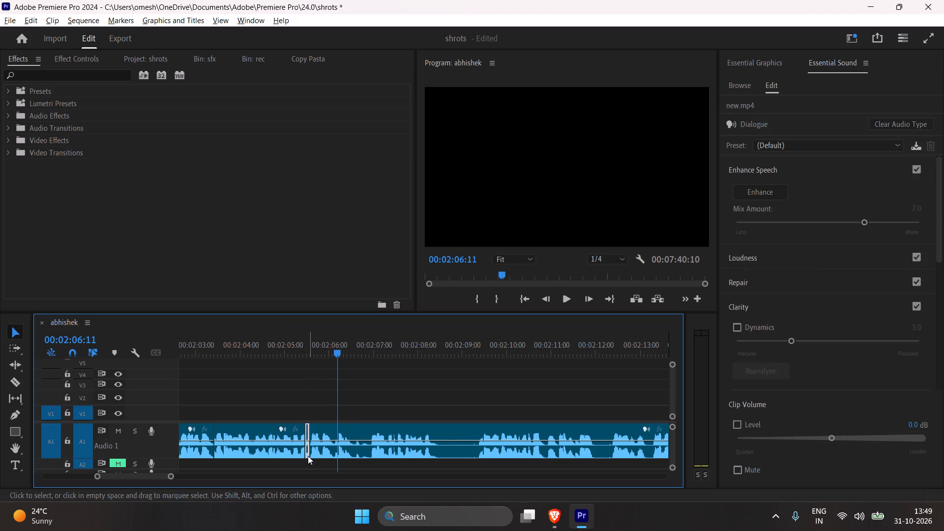
key(shift+Delete)
Listen on to 00:02:06:25, split A1 at about 00:02:06:23 and 00:02:06:51, and ripple delete the pause between.
key(space)
click(370, 398)
key(space)
key(c)
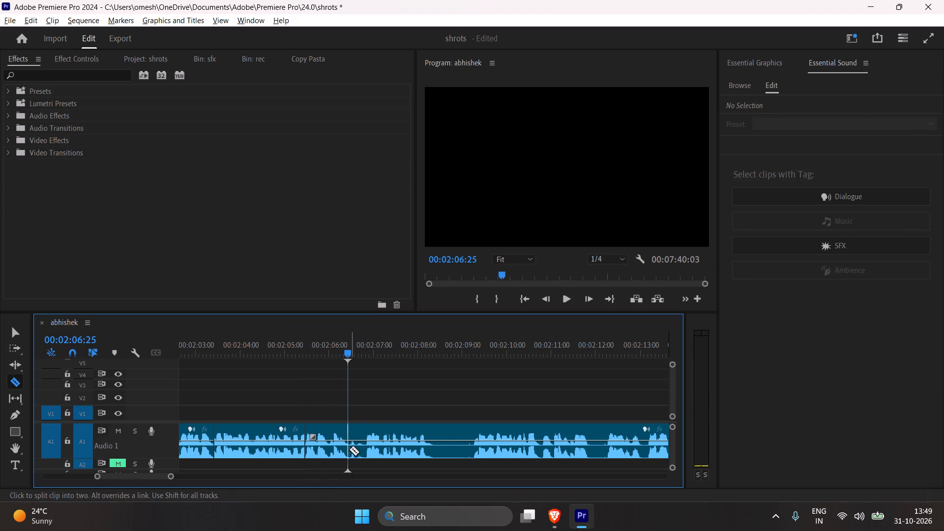
key(v)
click(329, 354)
key(c)
click(346, 456)
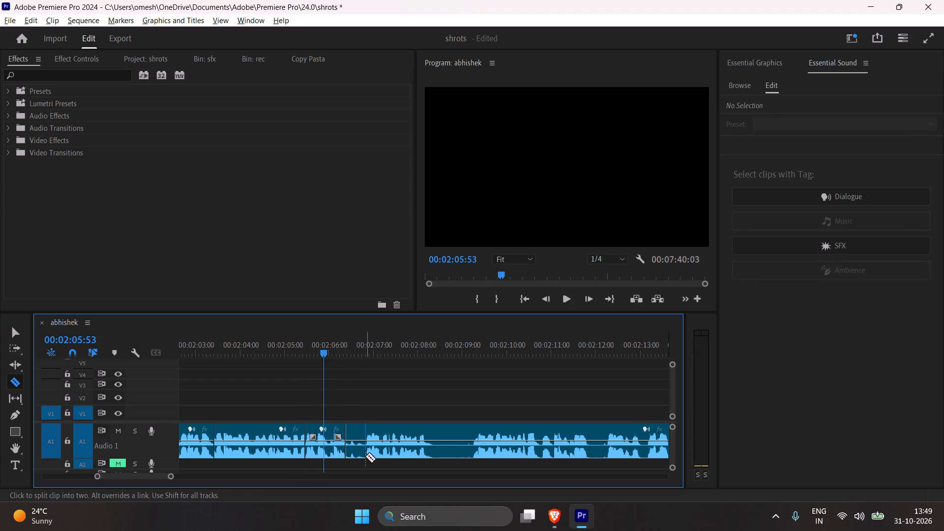
click(366, 456)
key(v)
click(360, 457)
key(shift+Delete)
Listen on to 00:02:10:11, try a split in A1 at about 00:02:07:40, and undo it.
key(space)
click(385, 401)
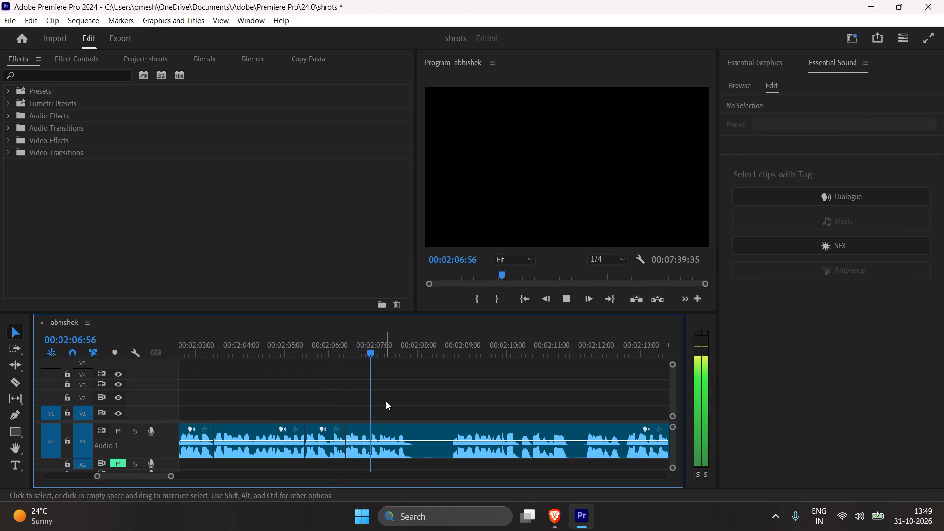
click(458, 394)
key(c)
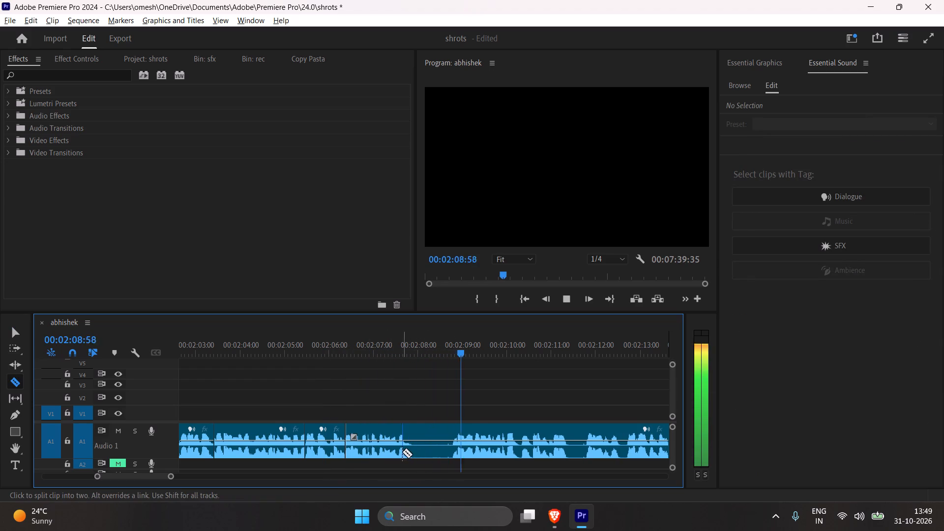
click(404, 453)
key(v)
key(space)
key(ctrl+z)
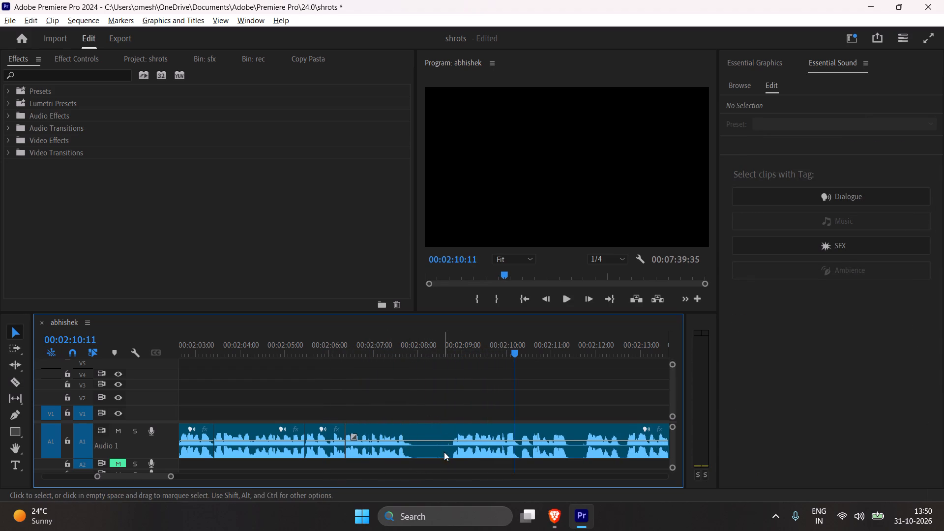
Split A1 at about 00:02:08:46 and ripple delete the whole section between the 00:02:06:23 cut and this one.
key(c)
key(v)
key(c)
click(452, 454)
key(b)
click(406, 453)
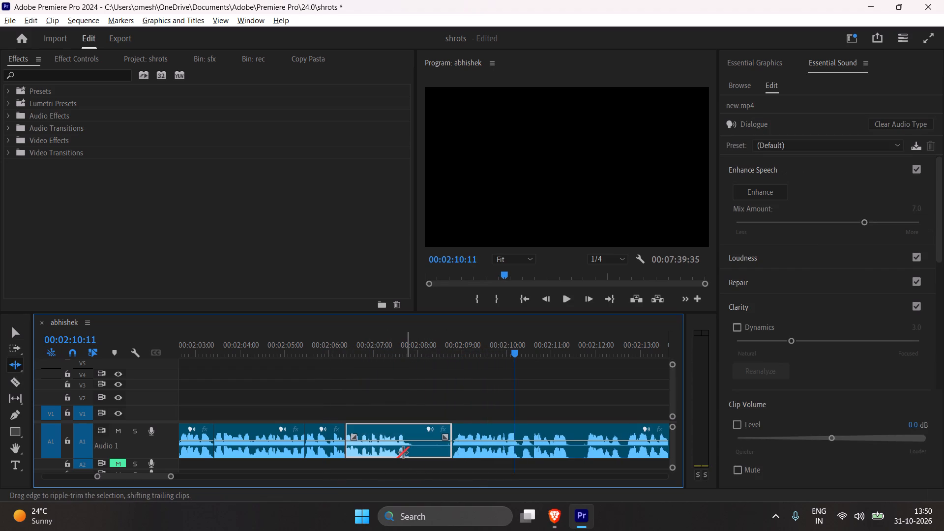
key(v)
key(shift+Delete)
Replay the audio across the 00:02:06:23 join up to 00:02:07:59 and split A1 at about 00:02:07:51.
key(space)
click(411, 394)
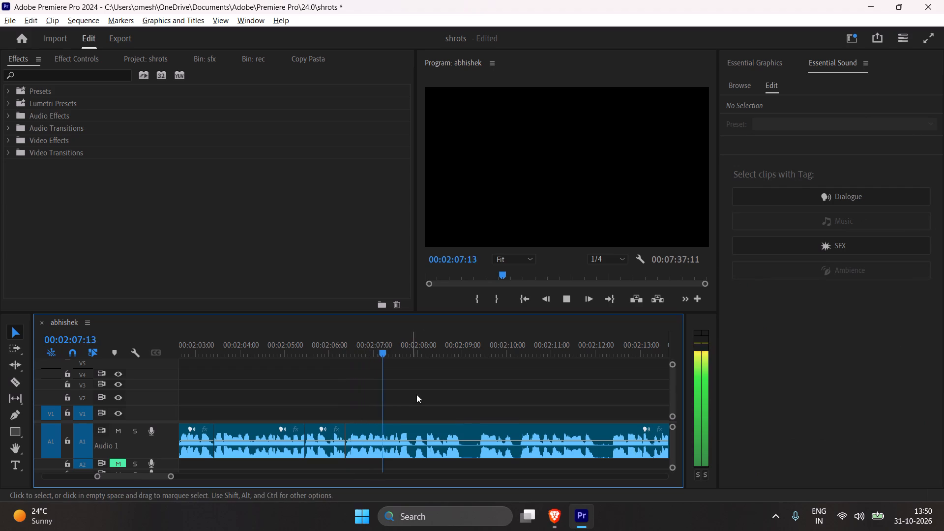
key(c)
key(space)
key(v)
drag(426, 346, 398, 351)
key(space)
click(437, 379)
key(space)
key(c)
click(412, 453)
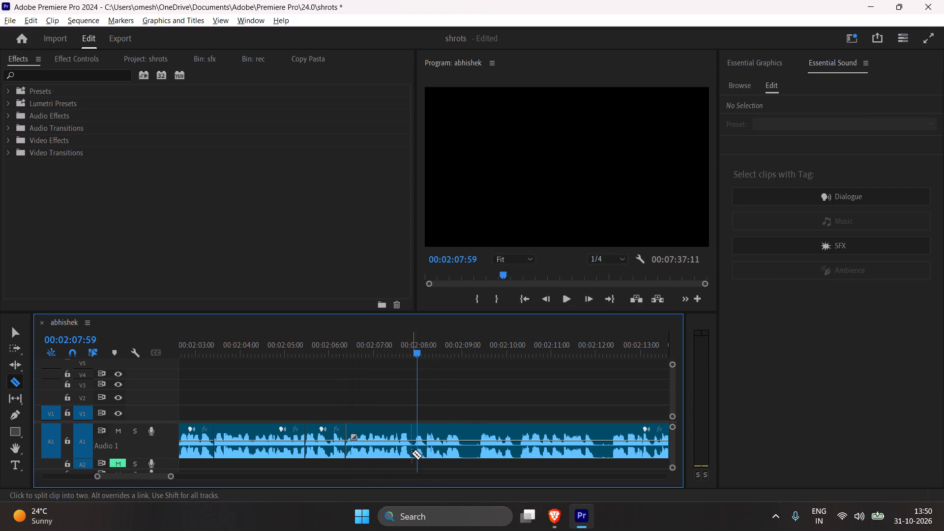
Listen on past 00:02:08:26, split A1 at about 00:02:08:33, and ripple delete the section between the 00:02:07:51 cut and this one.
key(space)
key(space)
key(space)
key(space)
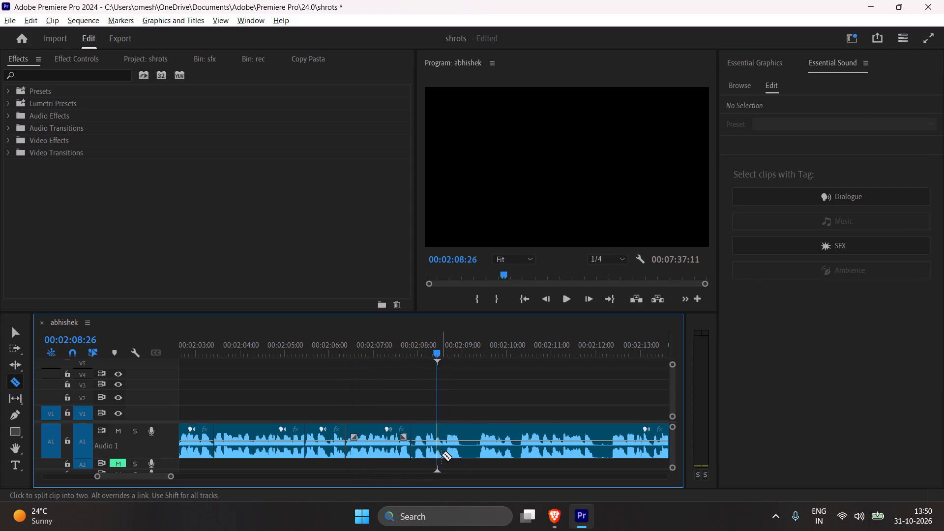
key(space)
key(space)
click(442, 456)
key(v)
click(427, 456)
key(shift+Delete)
Listen on to 00:02:08:17, split A1 there and at about 00:02:08:42, and ripple delete the pause between.
key(space)
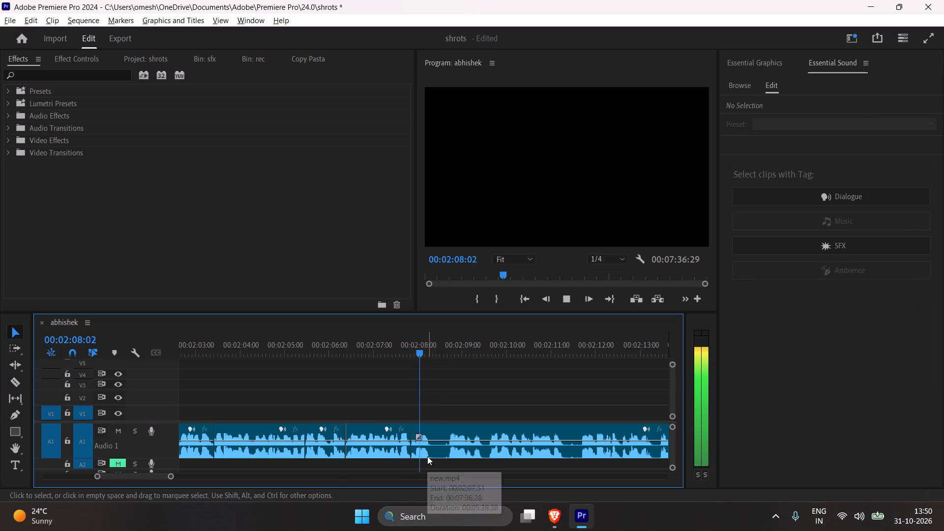
key(space)
key(c)
click(428, 452)
click(449, 456)
key(v)
click(443, 458)
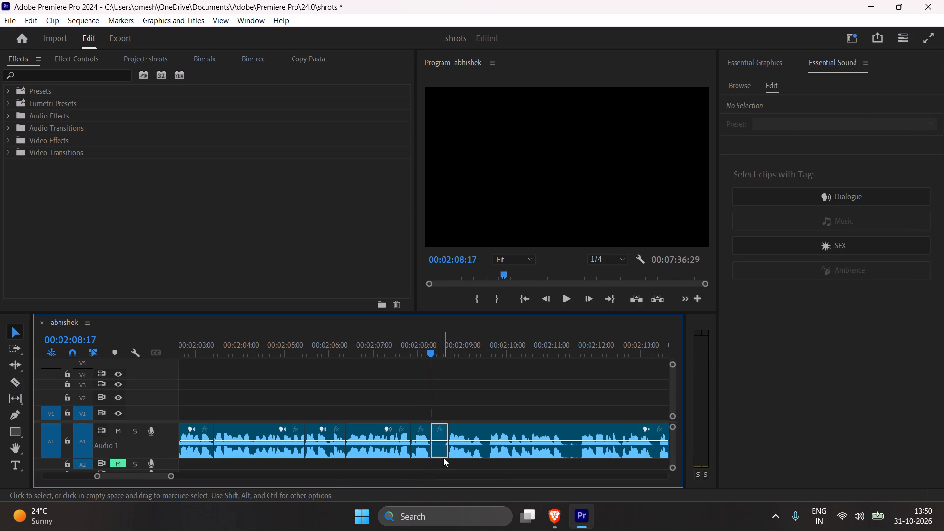
key(shift+Delete)
Listen on to 00:02:10:51, split A1 there and at about 00:02:11:17, and ripple delete the pause between.
key(space)
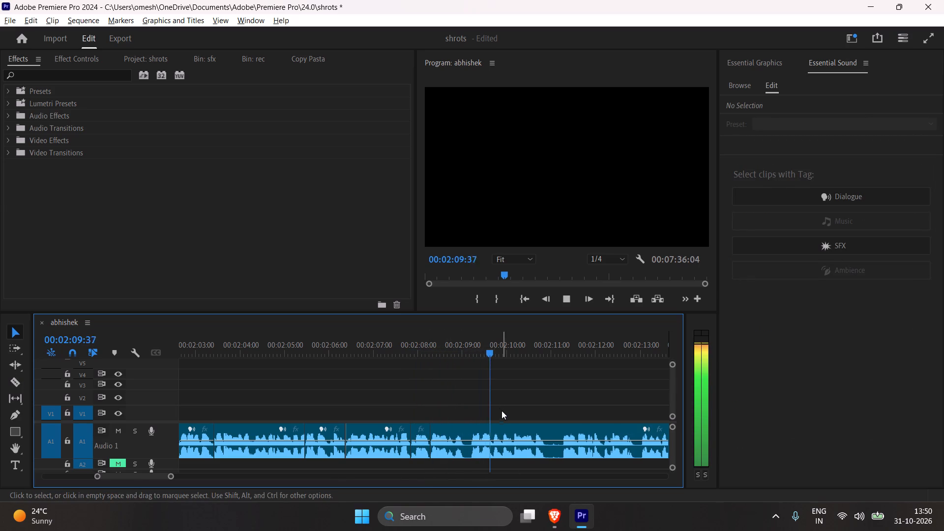
click(566, 417)
key(space)
key(c)
click(544, 453)
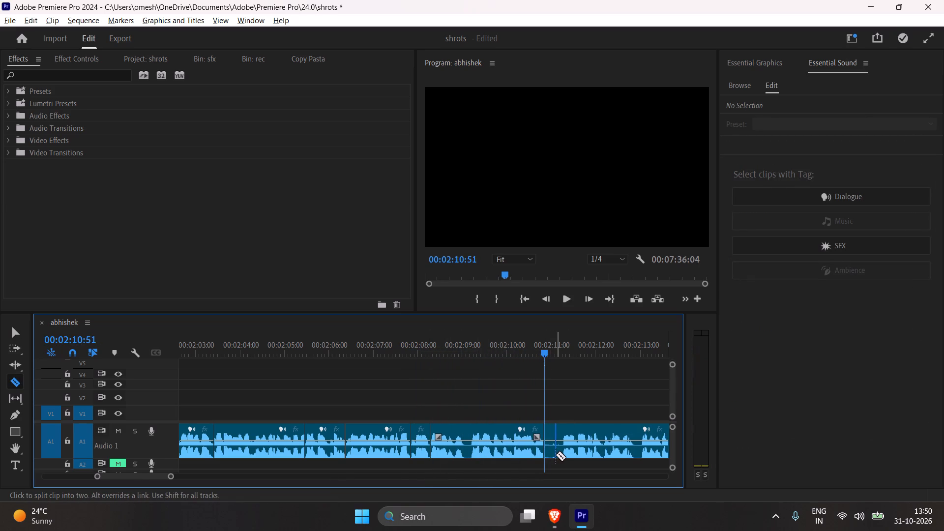
click(564, 455)
key(v)
click(552, 456)
key(shift+Delete)
Listen on to 00:02:12:25, split A1 at about 00:02:12:21 and 00:02:12:37, and ripple delete the pause between.
key(space)
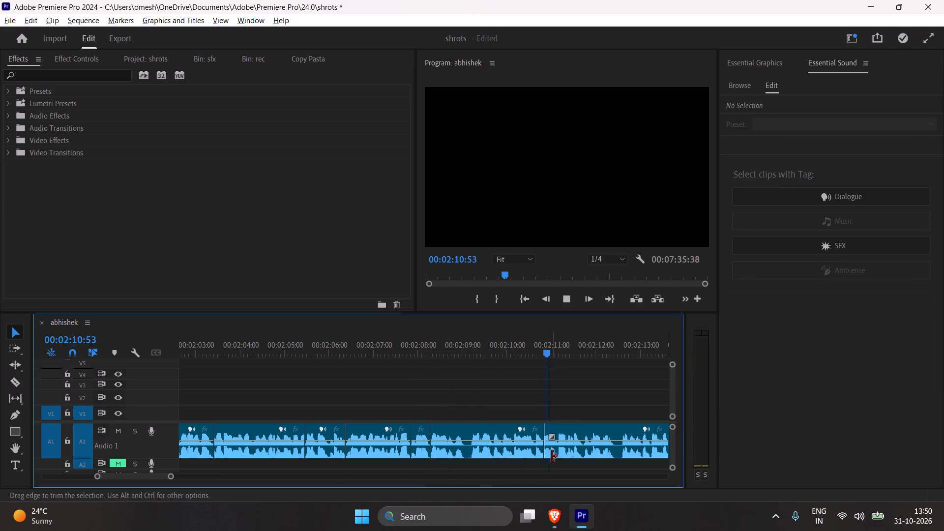
click(522, 405)
key(space)
key(c)
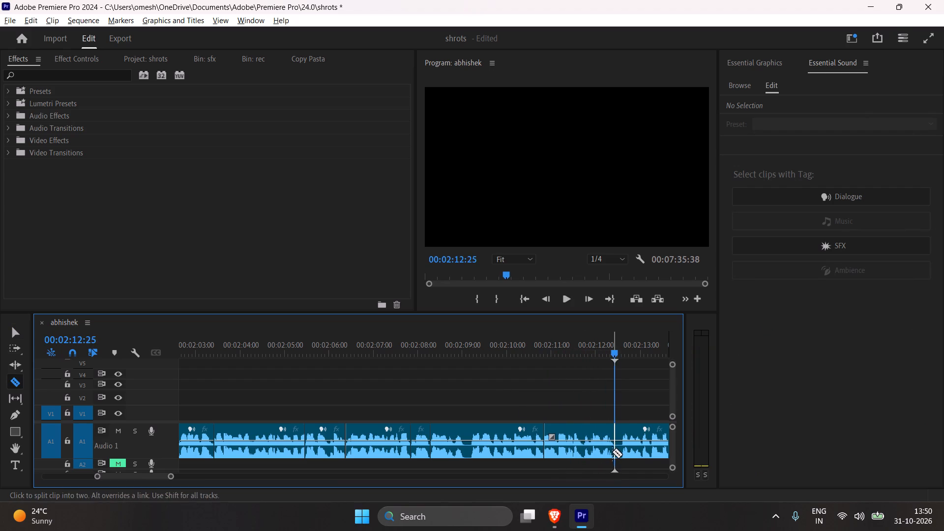
key(v)
drag(608, 347, 602, 353)
key(c)
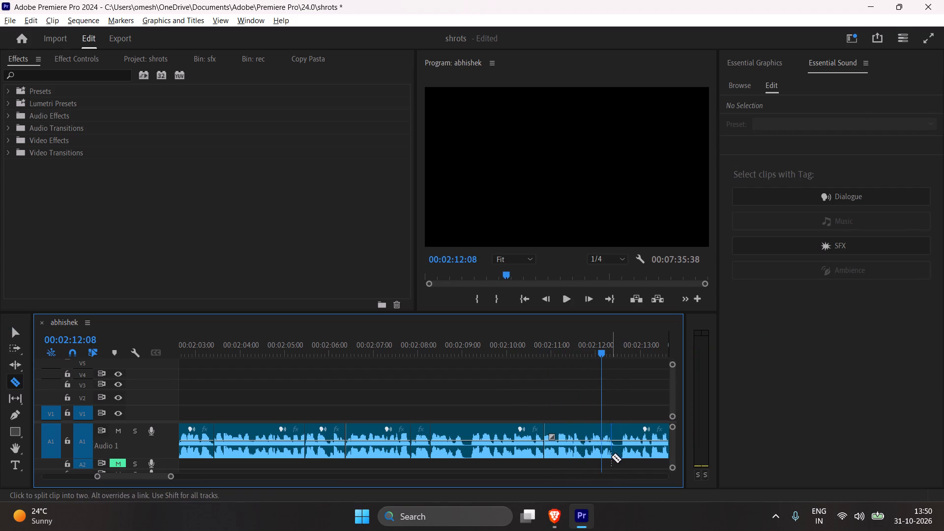
click(611, 457)
click(622, 457)
key(v)
click(619, 457)
key(shift+Delete)
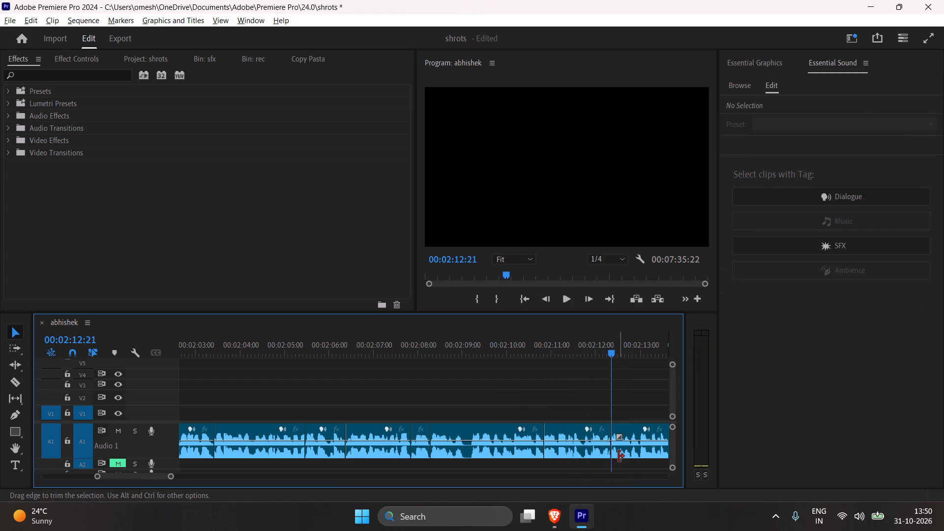
Listen on to 00:02:13:52, split A1 there and at about 00:02:15:20, and ripple delete the long pause between.
key(space)
key(space)
key(c)
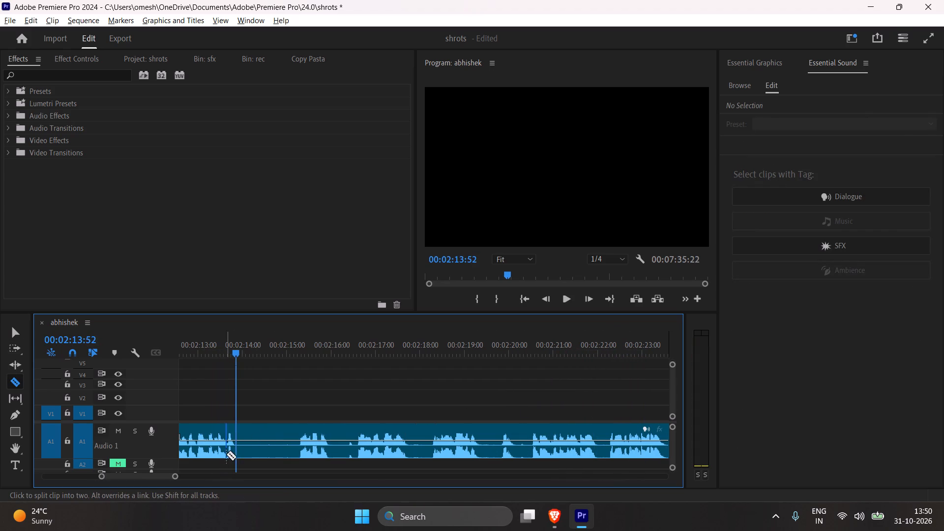
click(236, 455)
click(301, 458)
key(v)
click(292, 458)
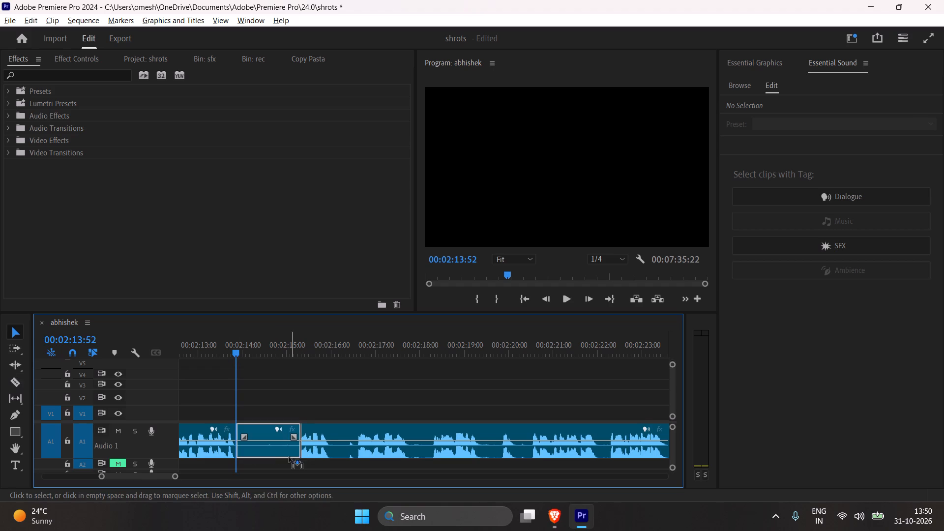
key(shift+Delete)
Save the shrots project.
key(ctrl+s)
click(285, 410)
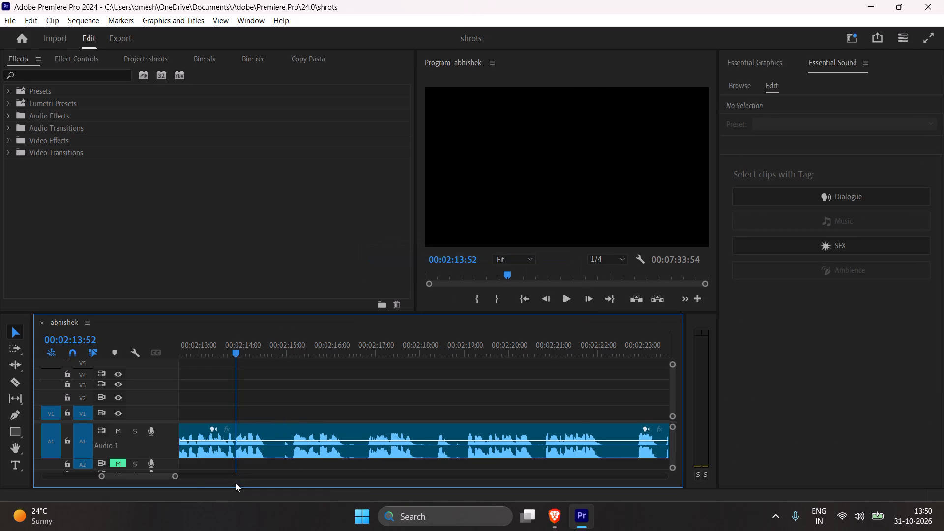
drag(175, 477, 451, 517)
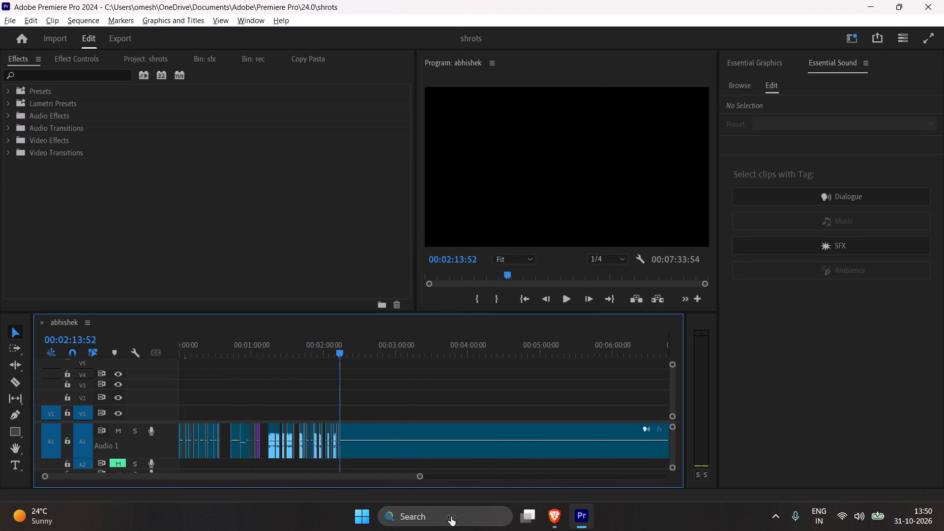
drag(451, 517, 417, 517)
click(489, 426)
key(ctrl+s)
click(491, 418)
Switch to the Brave browser and look through the comments under the Tihar Jail stand-up comedy video on YouTube.
key(alt+Tab)
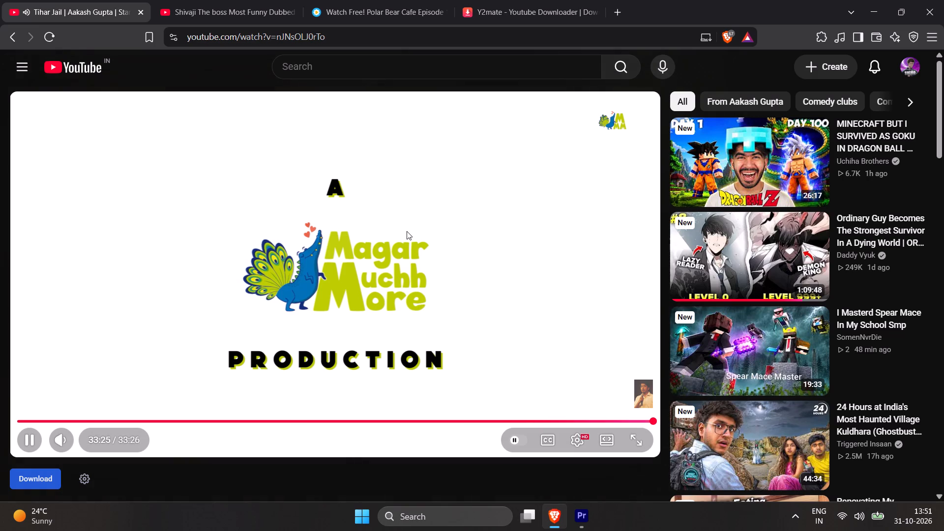
scroll(405, 248, down, 3)
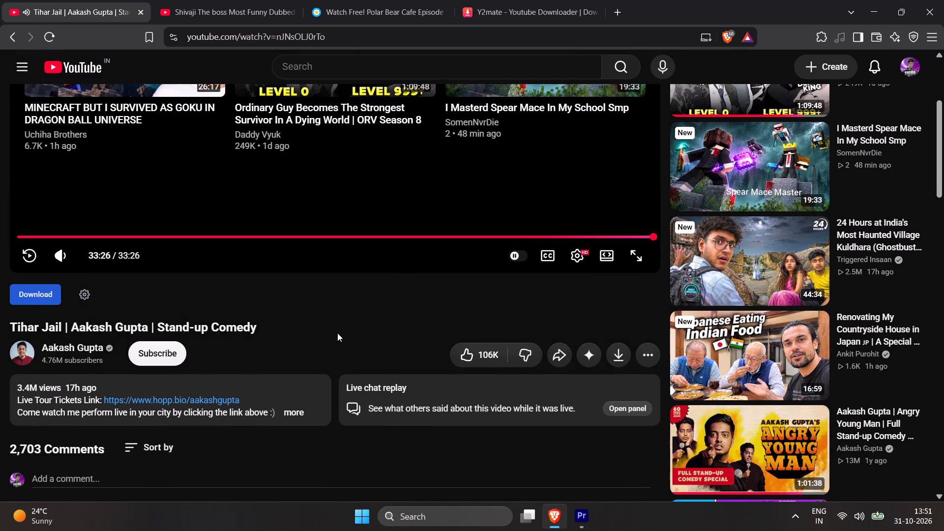
scroll(323, 338, down, 3)
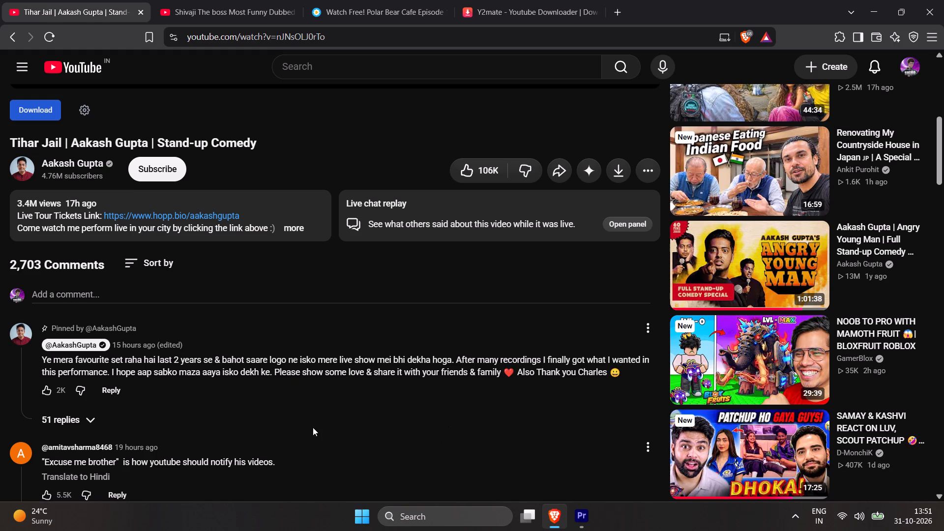
scroll(212, 407, down, 1)
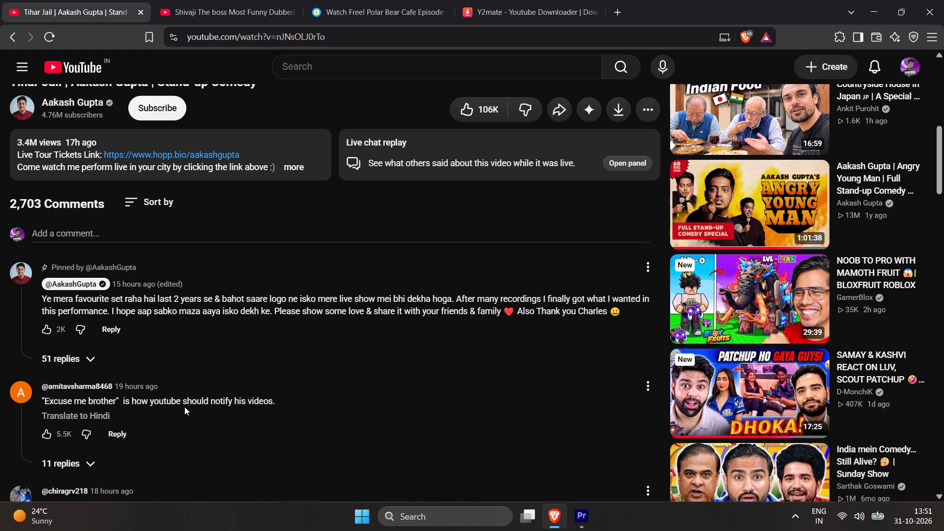
scroll(185, 409, down, 1)
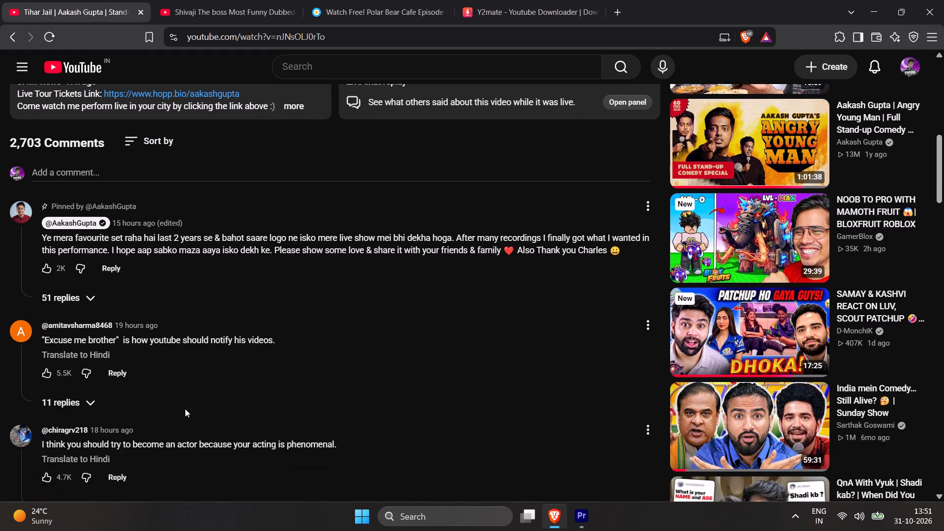
scroll(185, 409, down, 1)
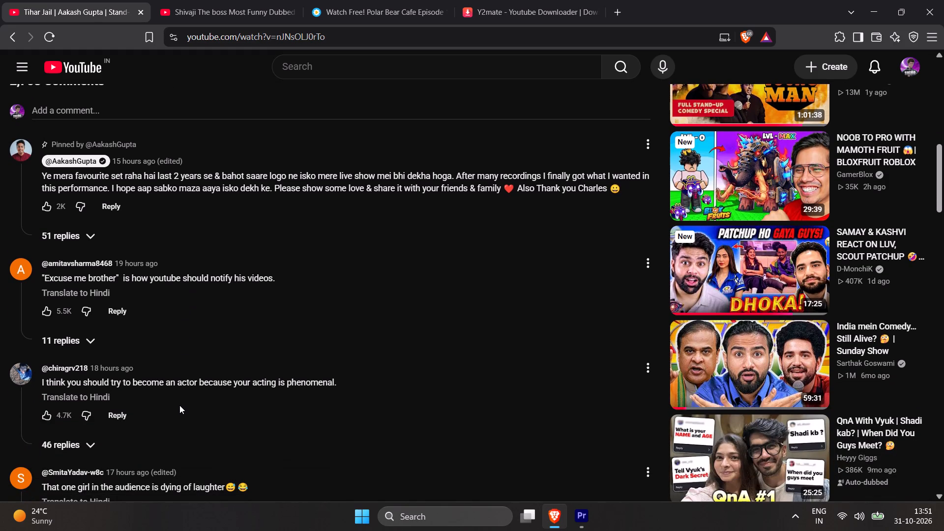
scroll(179, 405, up, 12)
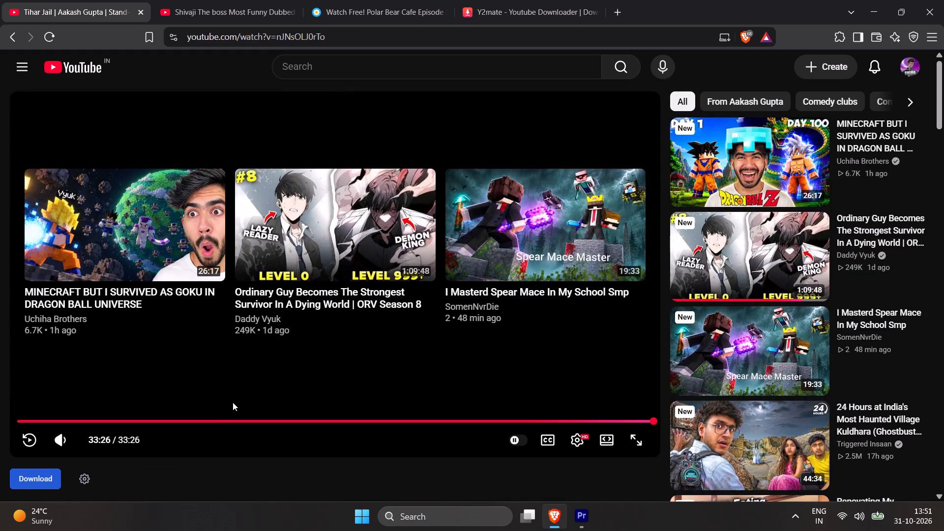
scroll(233, 402, up, 3)
scroll(248, 381, down, 3)
scroll(226, 351, up, 3)
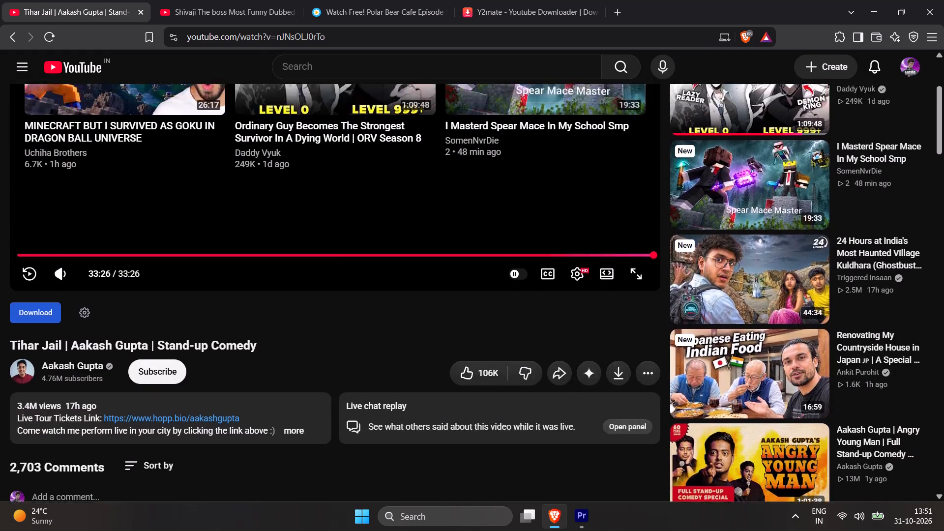
scroll(177, 317, up, 2)
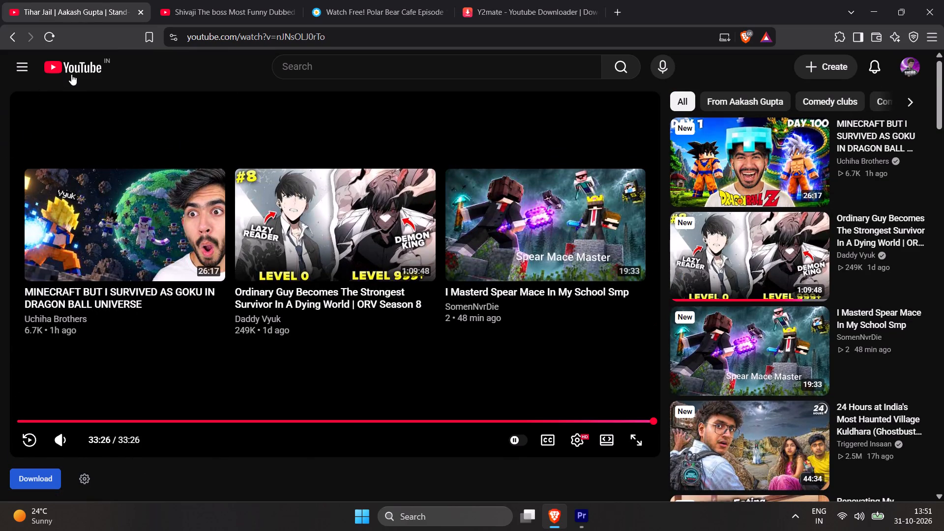
Go to the YouTube home page and browse the recommended feed down to the latest posts.
click(76, 73)
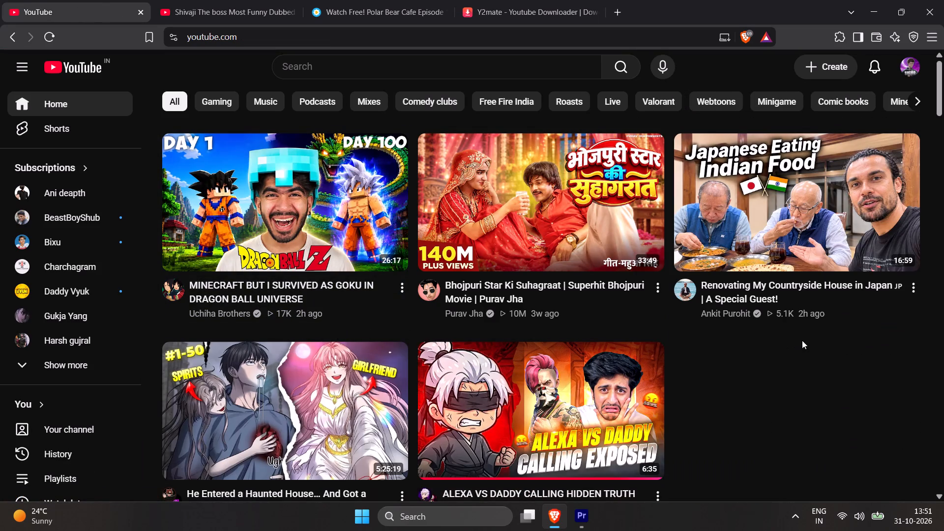
scroll(756, 332, down, 2)
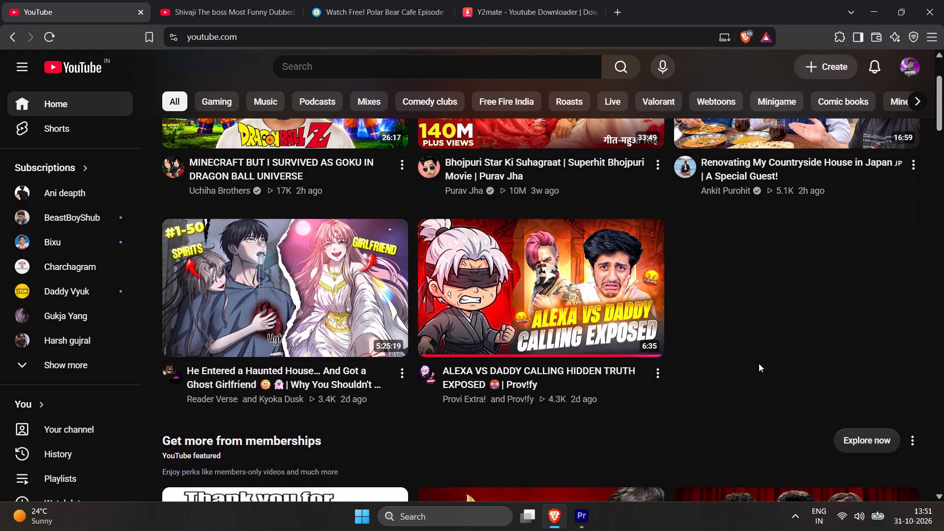
scroll(759, 363, down, 7)
scroll(589, 348, down, 4)
scroll(419, 344, down, 5)
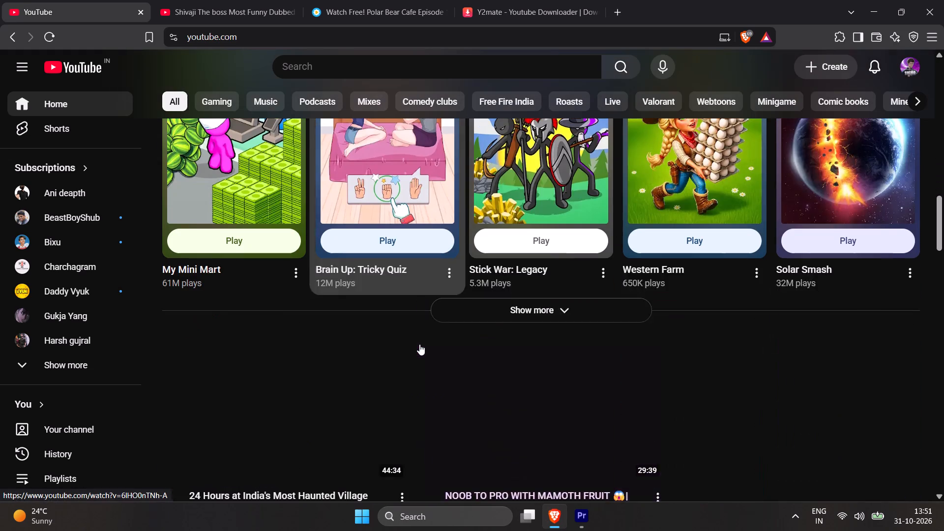
scroll(440, 349, up, 12)
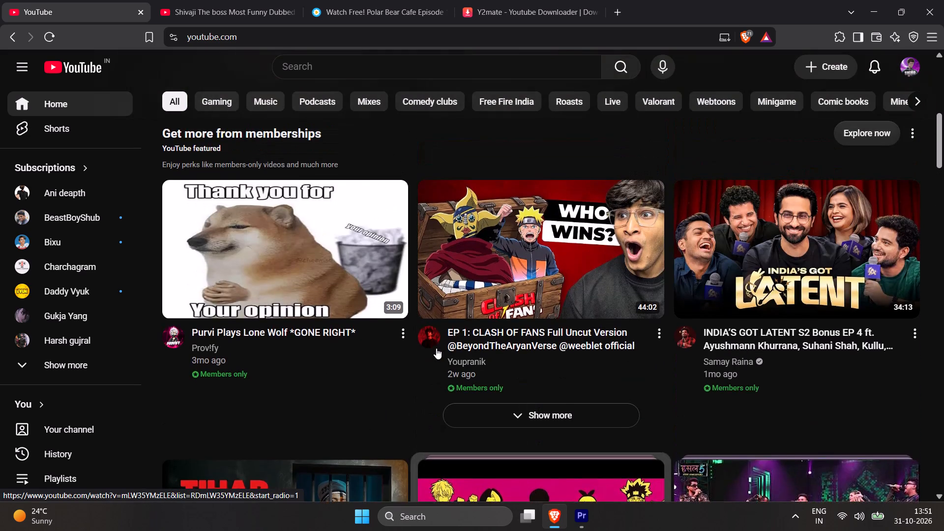
scroll(436, 348, up, 4)
scroll(480, 371, down, 17)
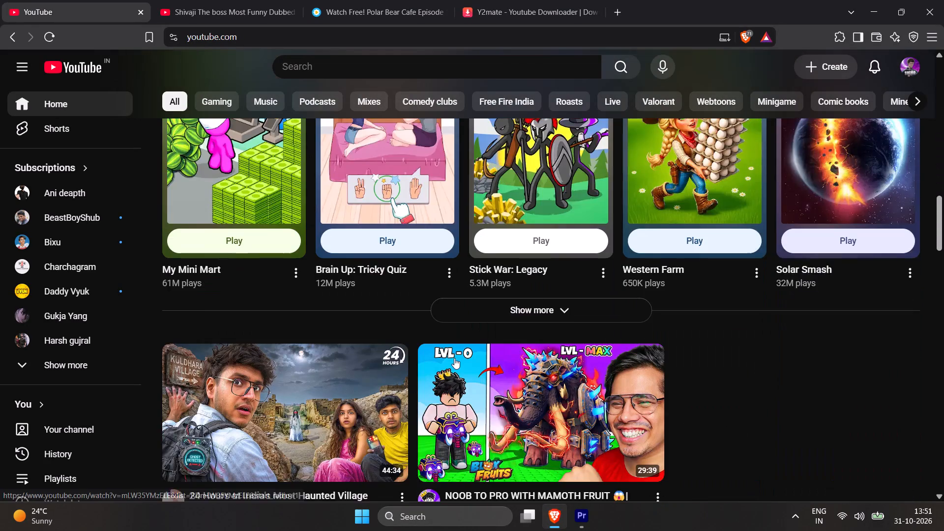
scroll(454, 358, down, 8)
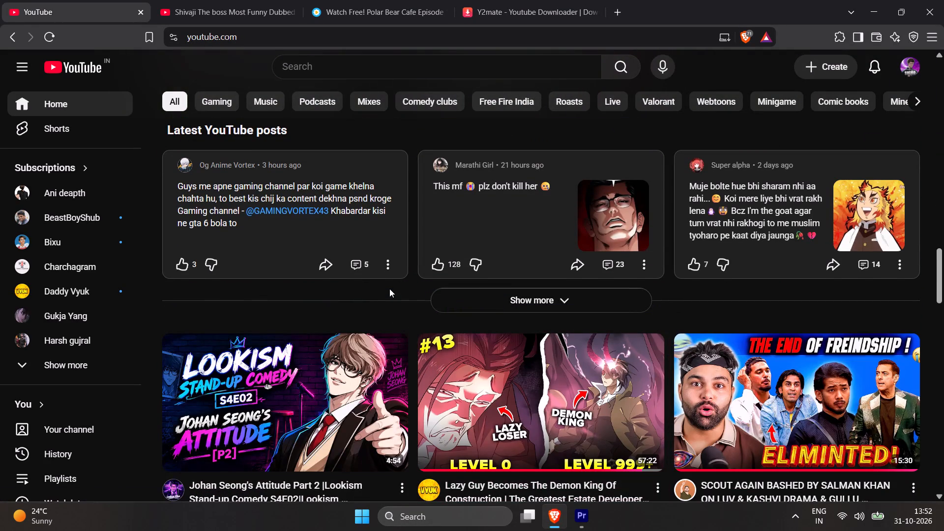
View the GAMING VORTEX channel linked in the Og Anime Vortex post and return to the home feed.
click(296, 211)
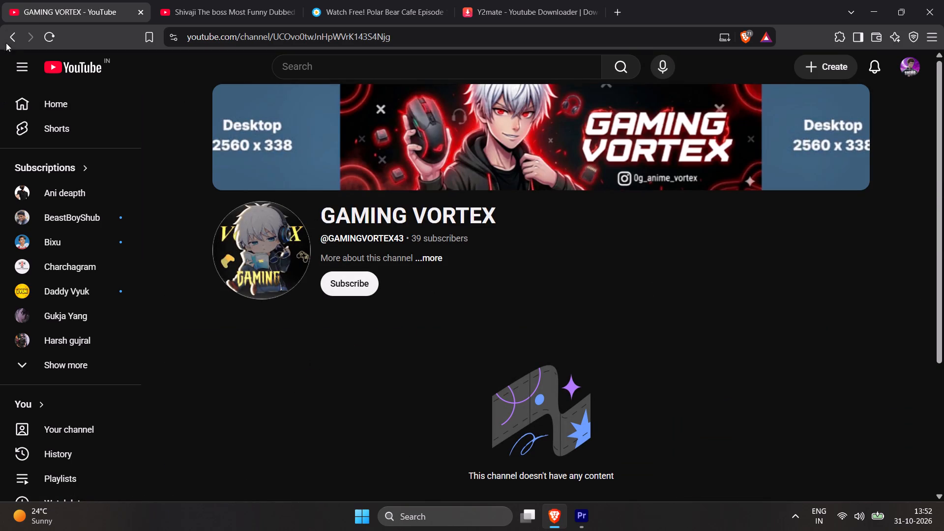
click(8, 39)
Open the comments on the Og Anime Vortex post about which game to play and read through them.
scroll(292, 255, down, 5)
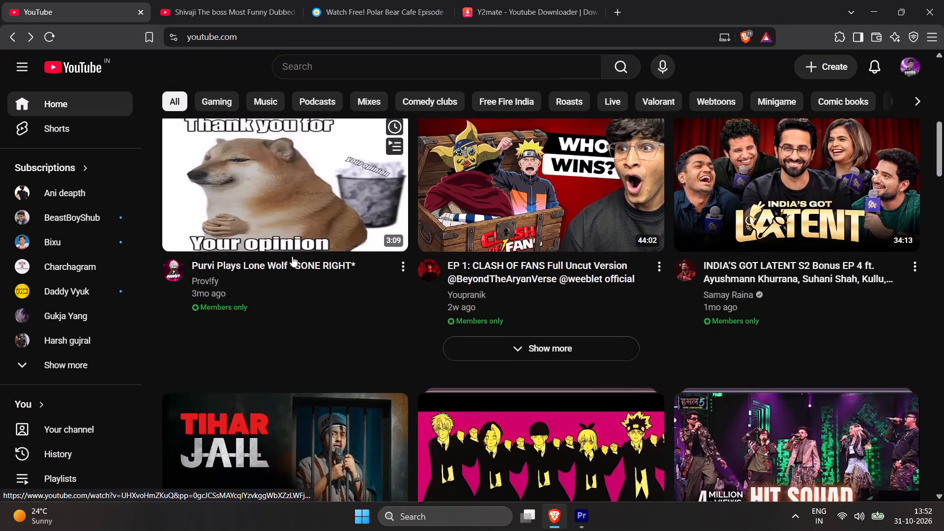
scroll(292, 256, down, 19)
scroll(304, 247, up, 3)
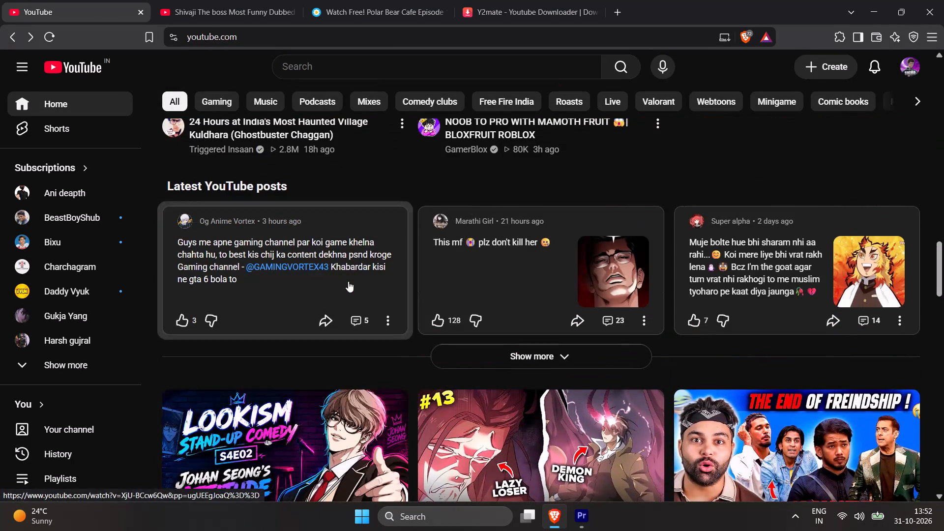
click(355, 318)
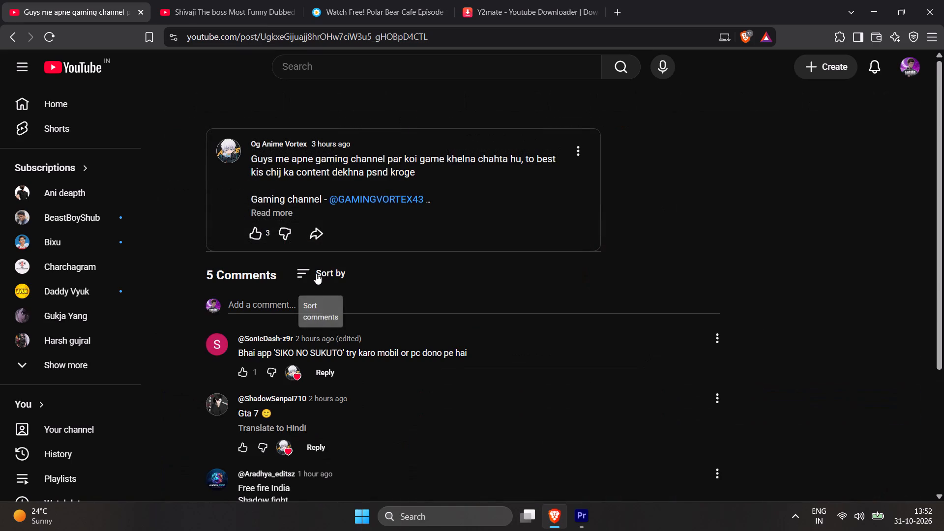
scroll(264, 318, down, 1)
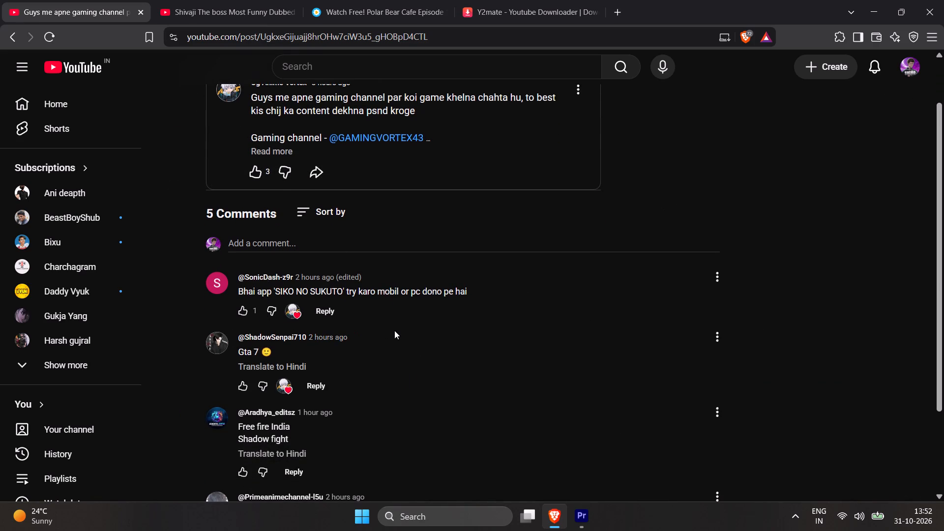
Read the remaining comments on the Og Anime Vortex post, including the reply under the Roblox suggestion, and open the comment box.
scroll(379, 335, down, 2)
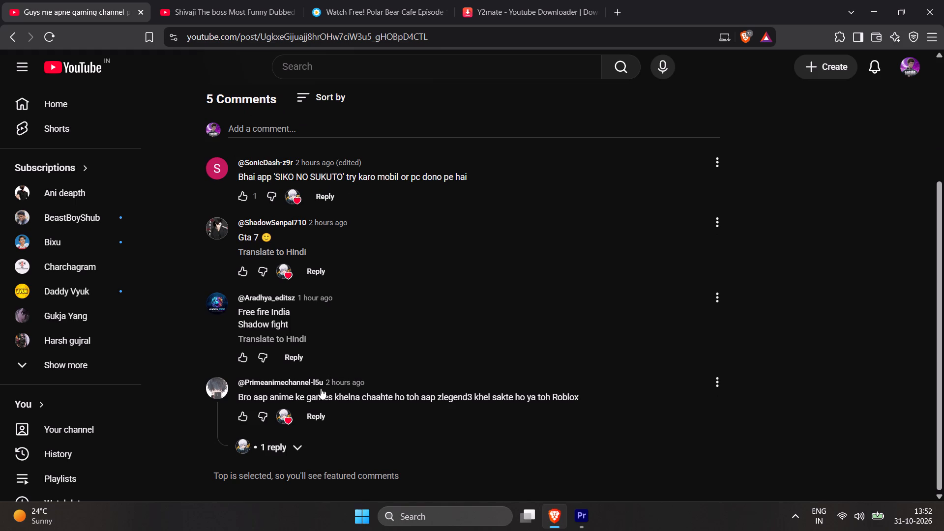
click(295, 457)
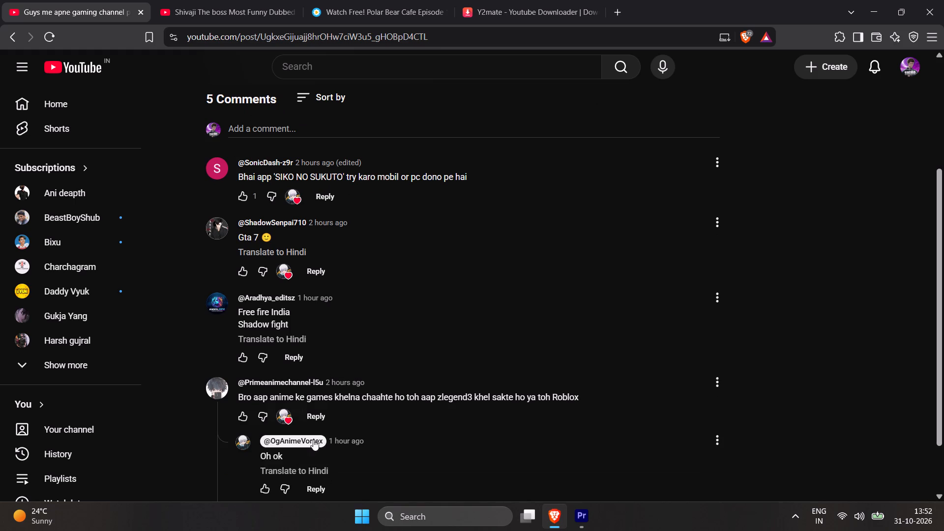
scroll(335, 402, up, 3)
click(265, 302)
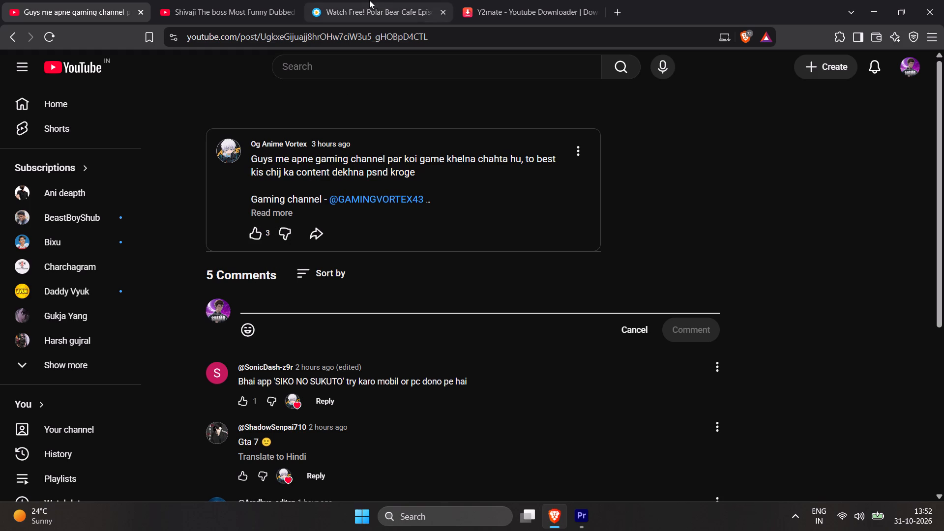
Open Tenor in a new tab and search it for gaming GIFs.
click(615, 13)
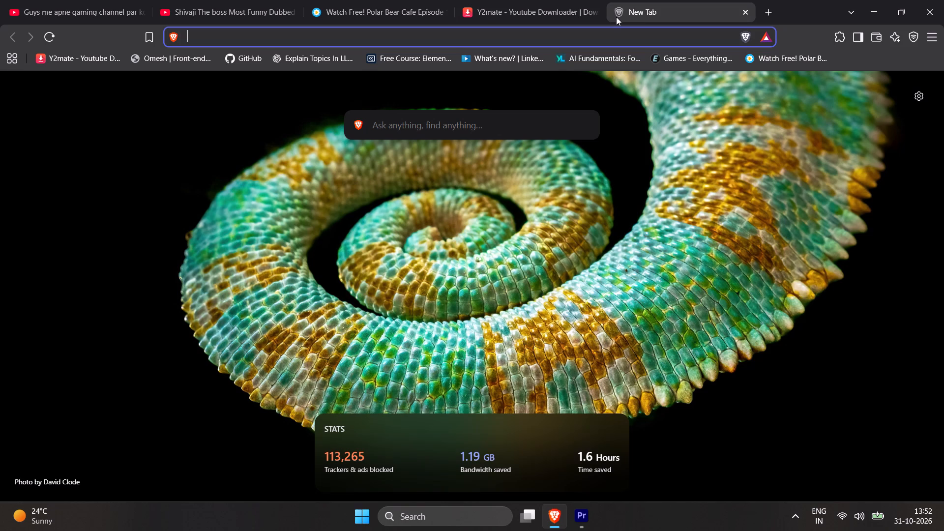
text(tenor)
key(Return)
key(backslash)
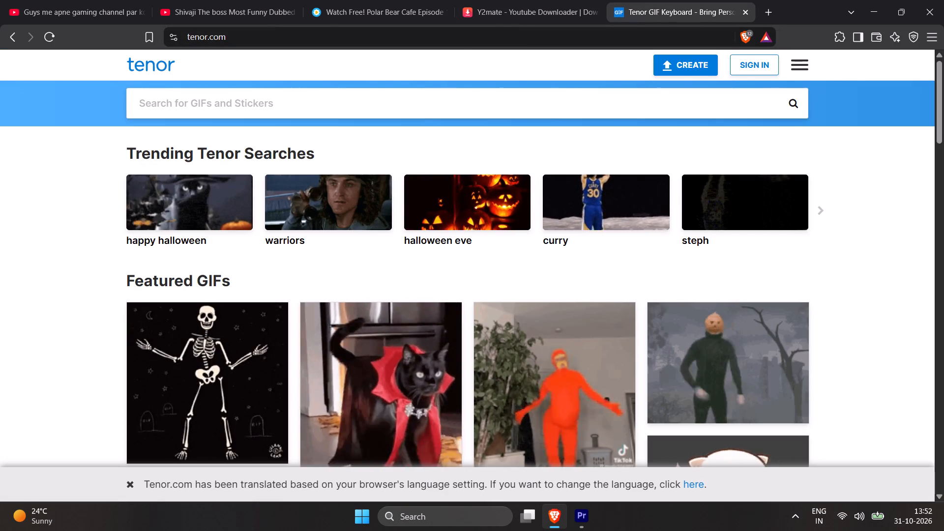
click(216, 107)
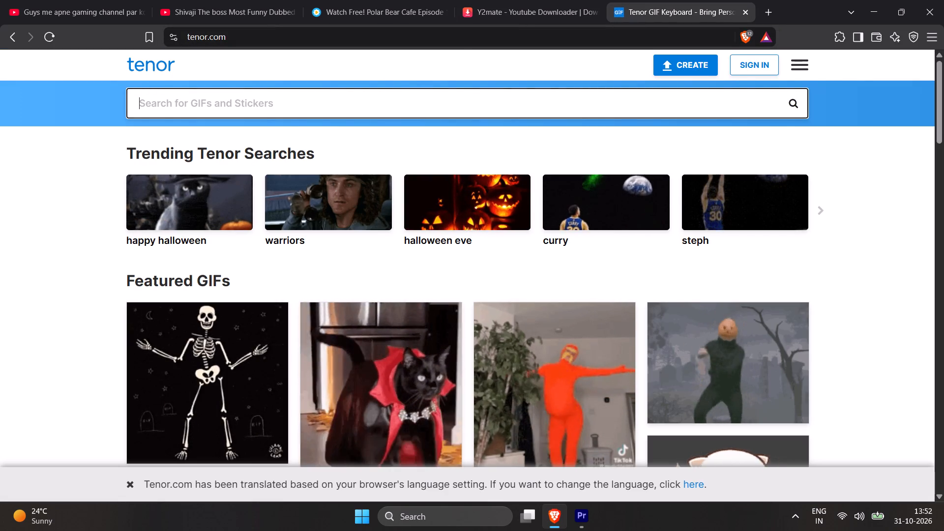
text(gam)
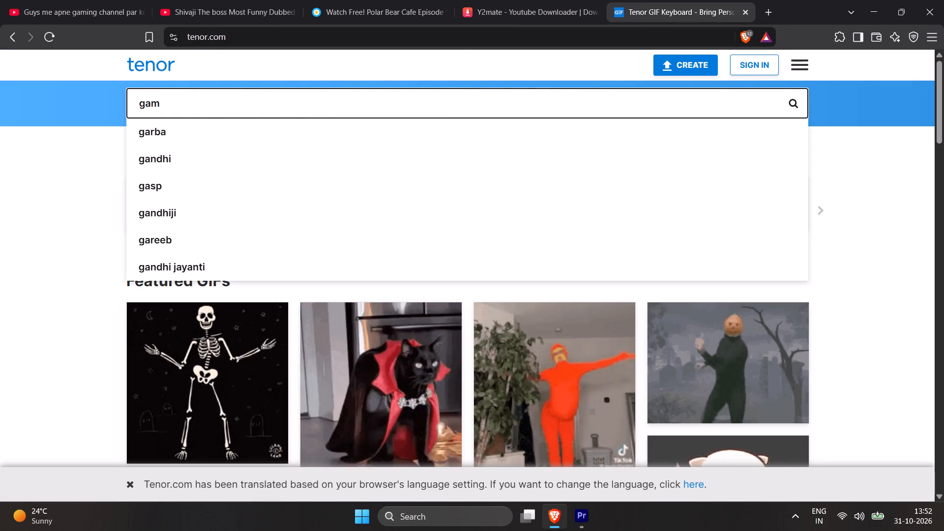
text(ng)
key(Down)
key(Return)
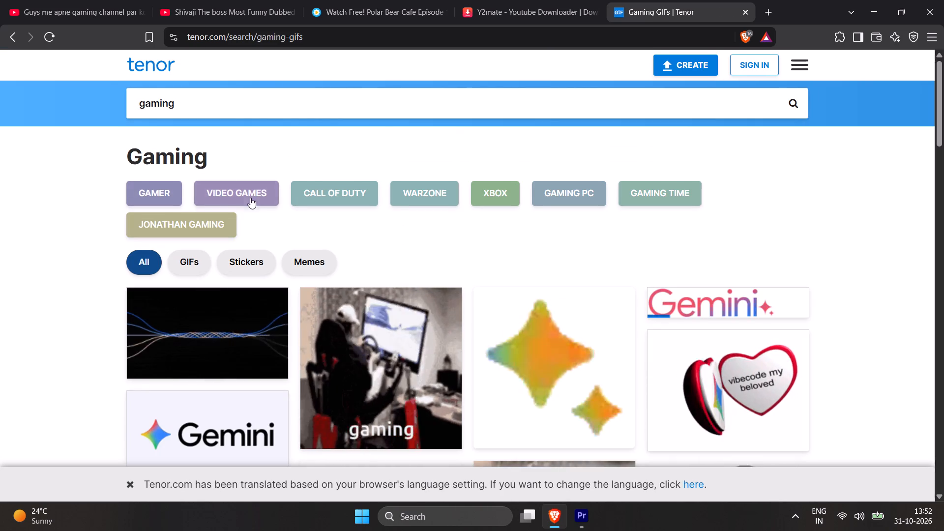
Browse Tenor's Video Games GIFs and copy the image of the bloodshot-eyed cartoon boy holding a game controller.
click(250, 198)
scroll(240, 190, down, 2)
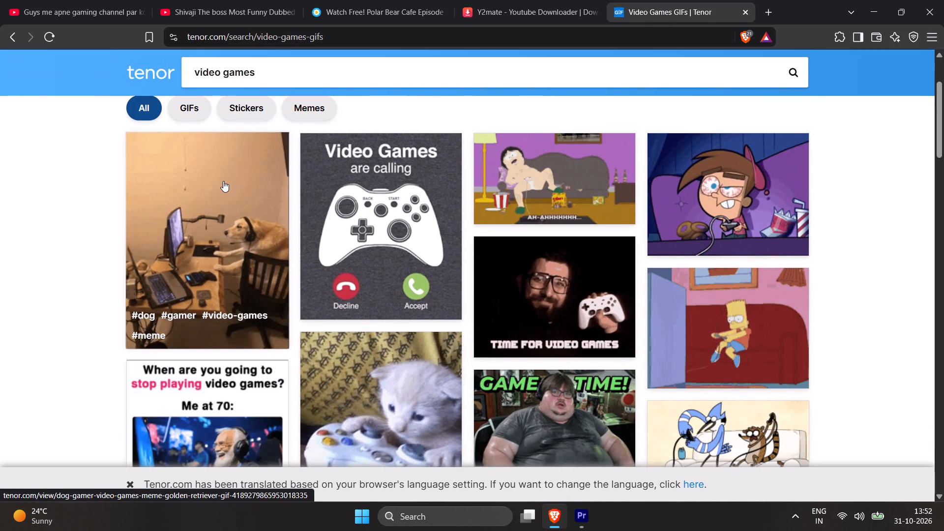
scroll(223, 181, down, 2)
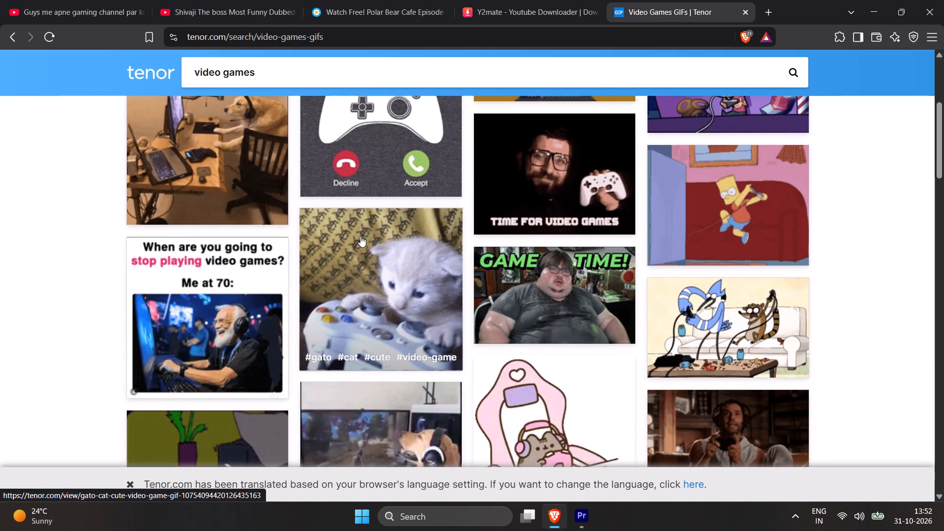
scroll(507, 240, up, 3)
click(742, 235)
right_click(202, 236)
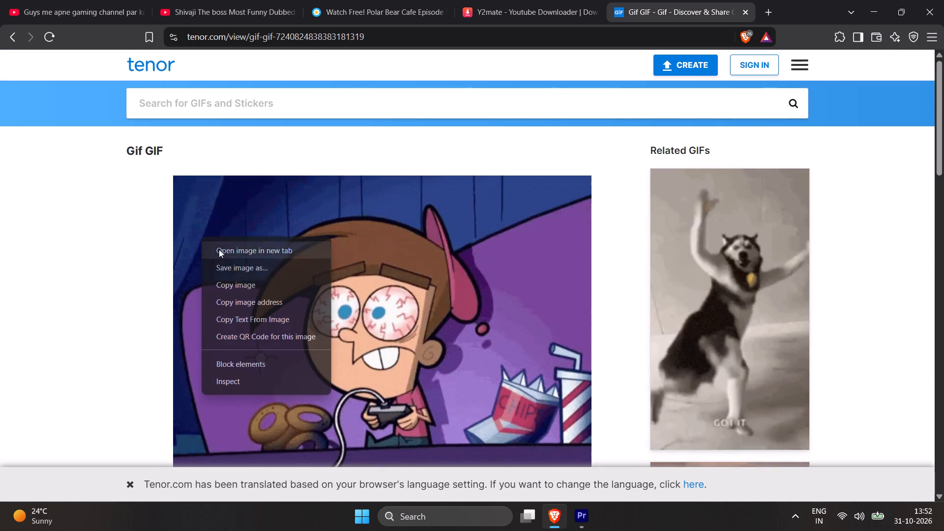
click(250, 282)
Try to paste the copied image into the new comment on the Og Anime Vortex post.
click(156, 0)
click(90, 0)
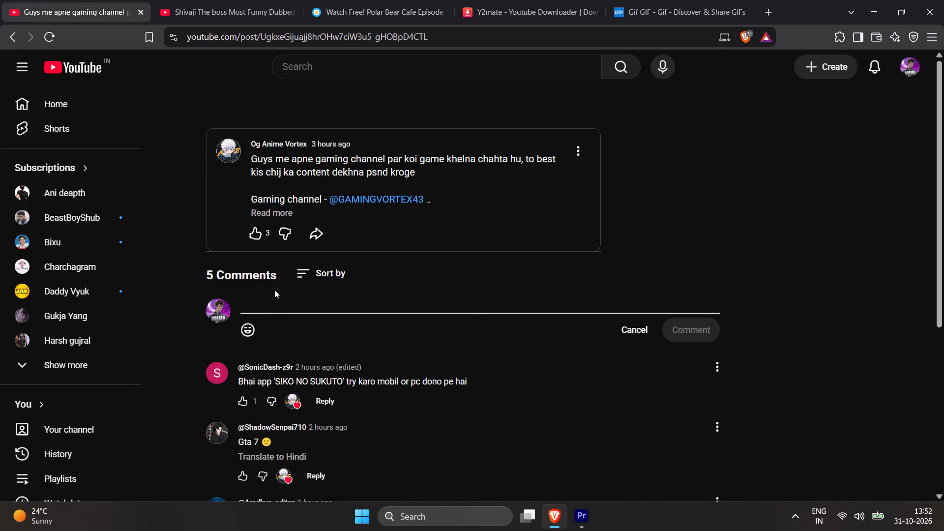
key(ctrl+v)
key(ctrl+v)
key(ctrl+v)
Expand the full text of the Og Anime Vortex post.
click(278, 211)
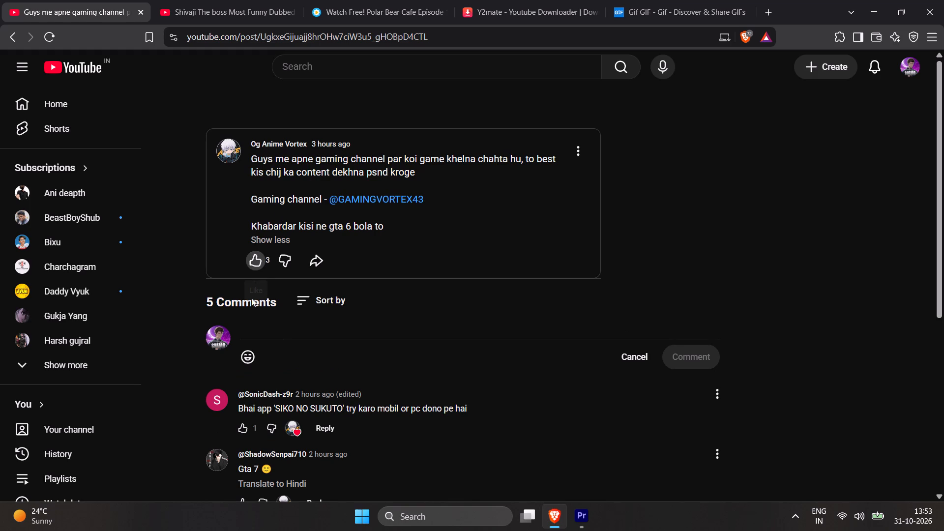
Write the comment "the silent hill,bmw,wuchang feather and bs last wo game jo wo tere sath khelke gyi" on the post.
click(271, 319)
click(270, 323)
click(264, 330)
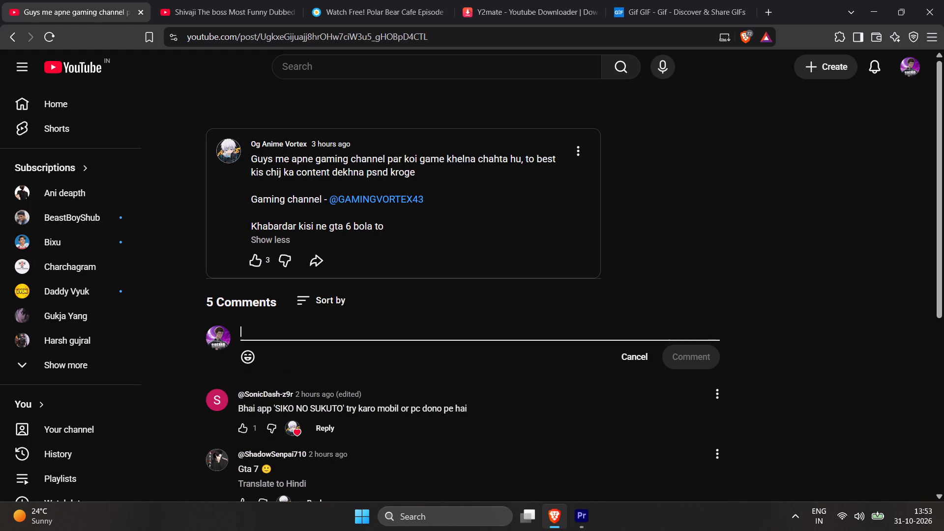
triple_click(264, 331)
triple_click(264, 331)
click(264, 331)
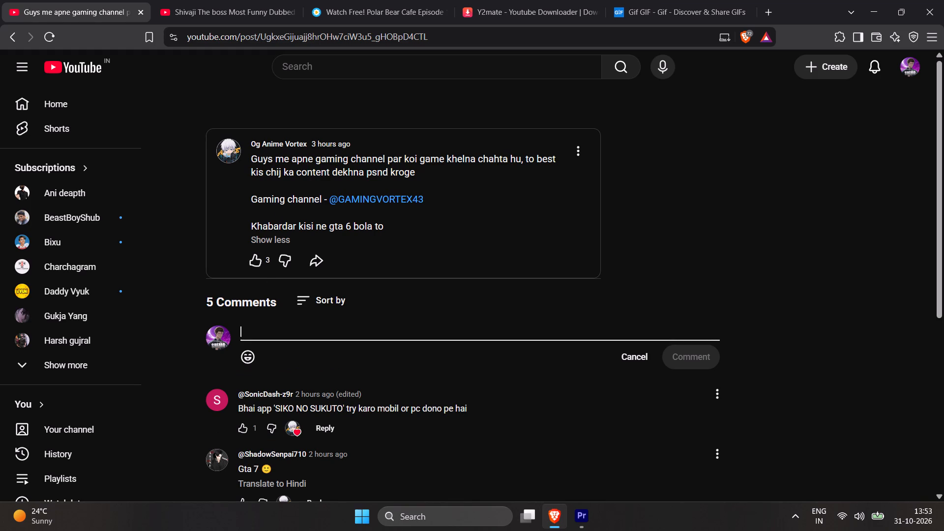
text(the silent hill)
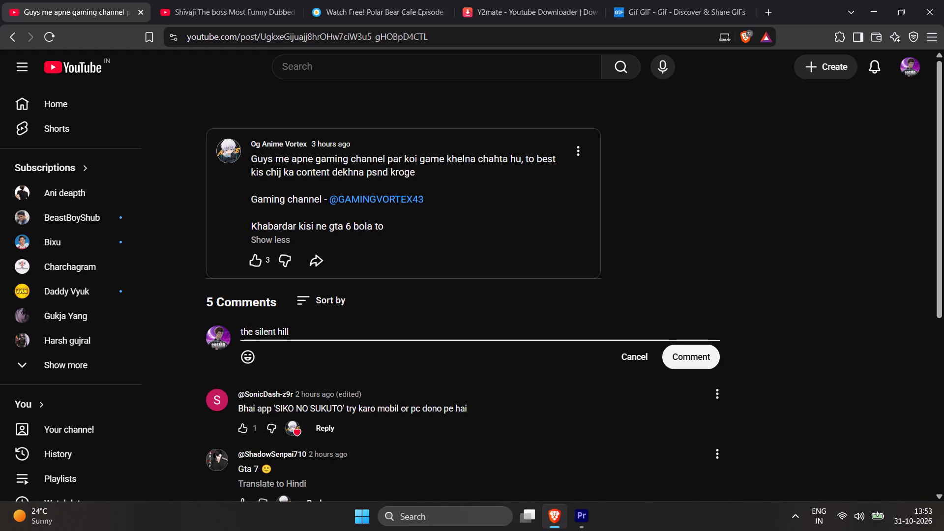
key(comma)
key(b)
text(mw)
text(,w)
text(uchang feather and)
key(space)
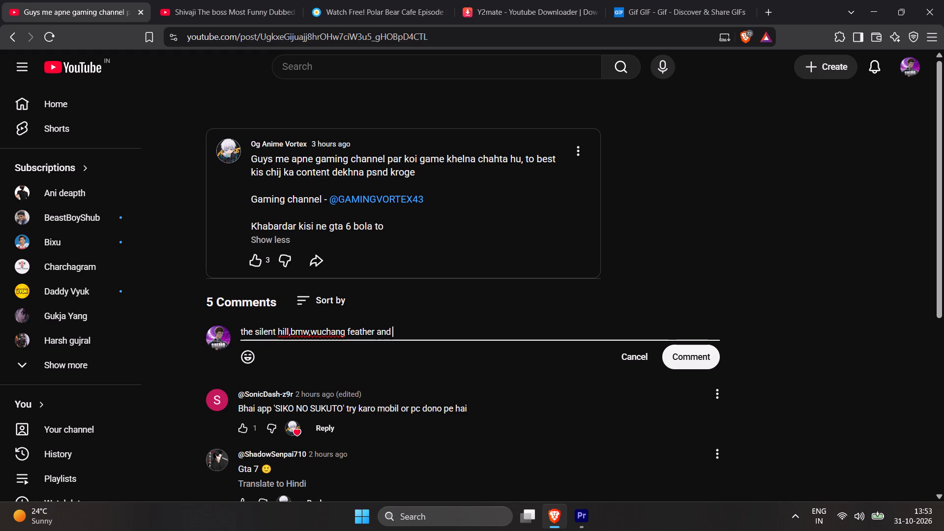
text(bs last wi)
key(BackSpace)
text(o game)
key(space)
text(jpo wo)
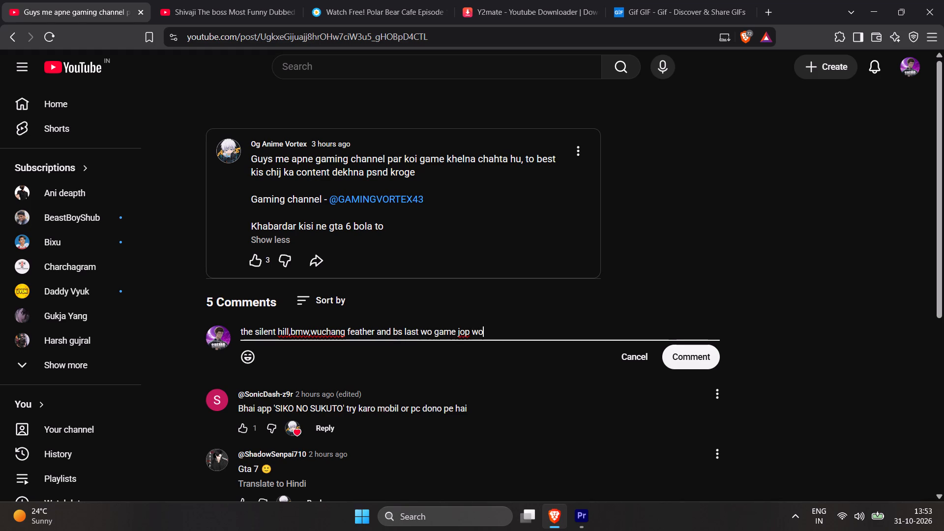
key(BackSpace)
key(BackSpace)
key(BackSpace)
key(BackSpace)
key(space)
text(wo tere sath khelke)
key(space)
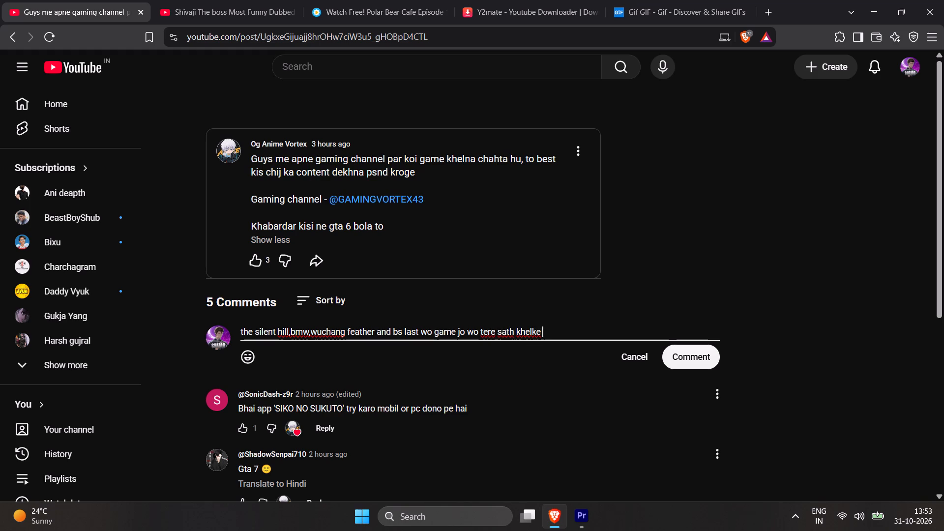
text(gyi)
Add the smiling face with hearts emoji to the end of the comment and post it.
click(249, 360)
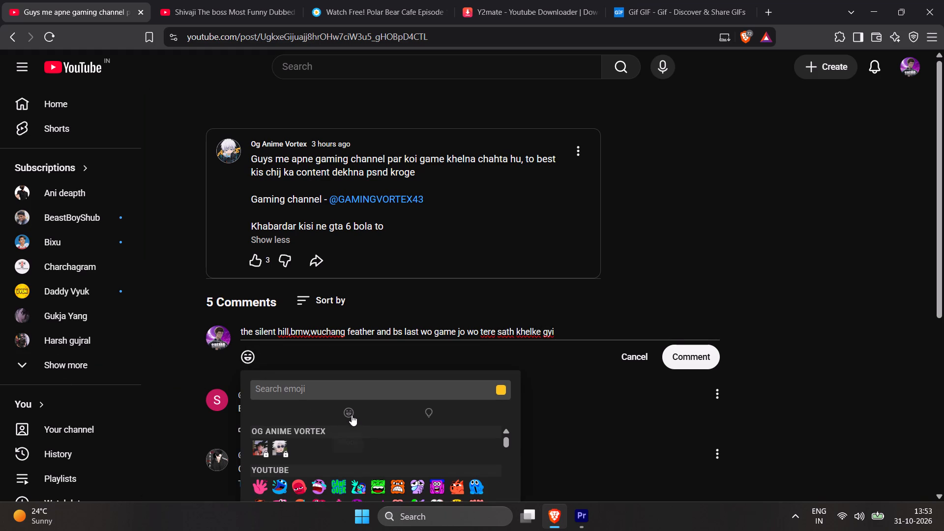
click(351, 414)
scroll(351, 414, down, 1)
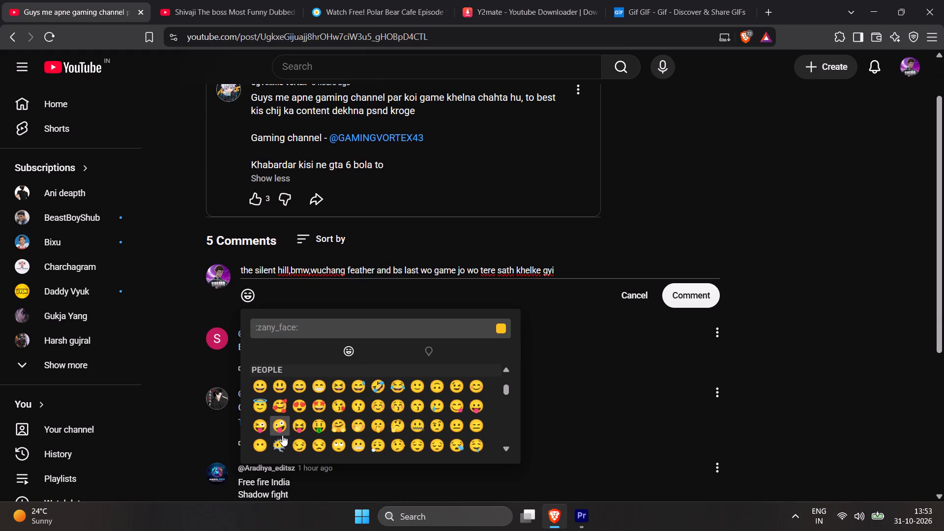
click(277, 407)
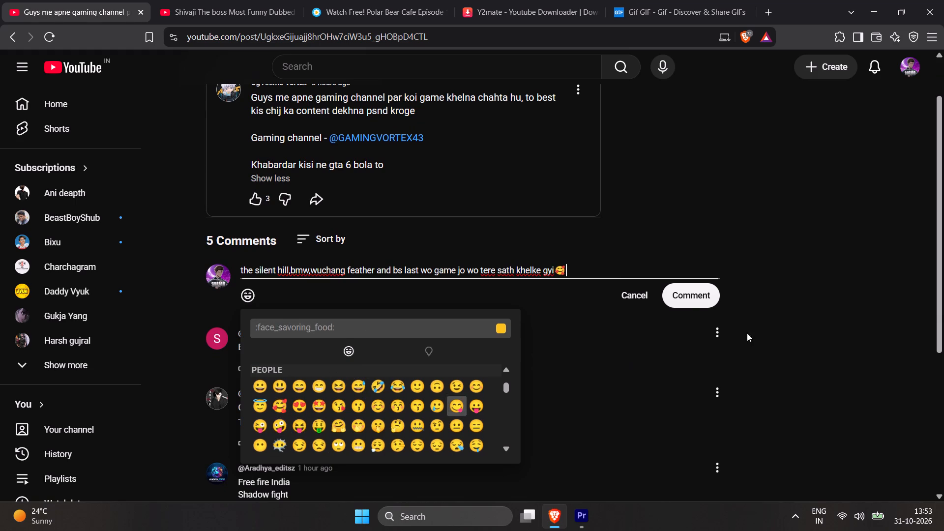
click(679, 295)
Like the Og Anime Vortex post about which game to play.
scroll(422, 366, up, 1)
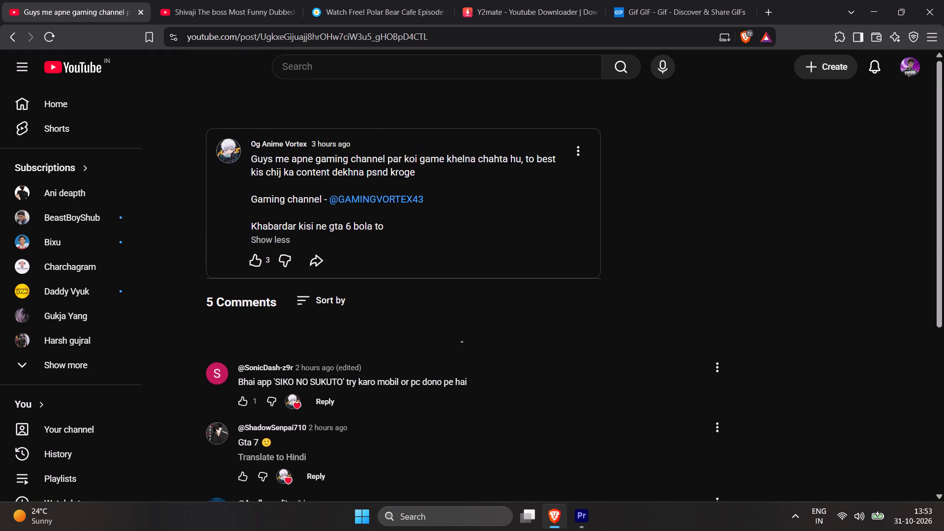
click(264, 265)
Go back to the YouTube home page and browse the recommended feed down to the YouTube Playables section.
click(82, 98)
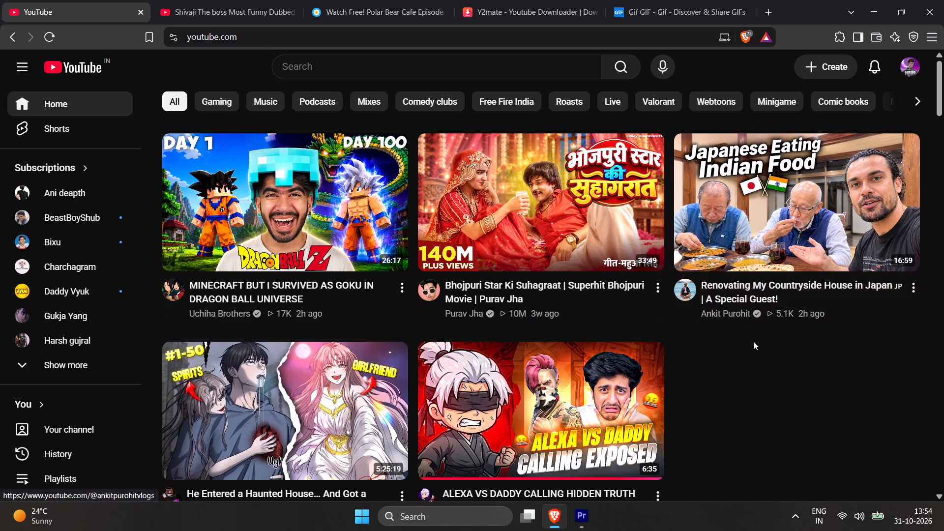
scroll(754, 322, down, 4)
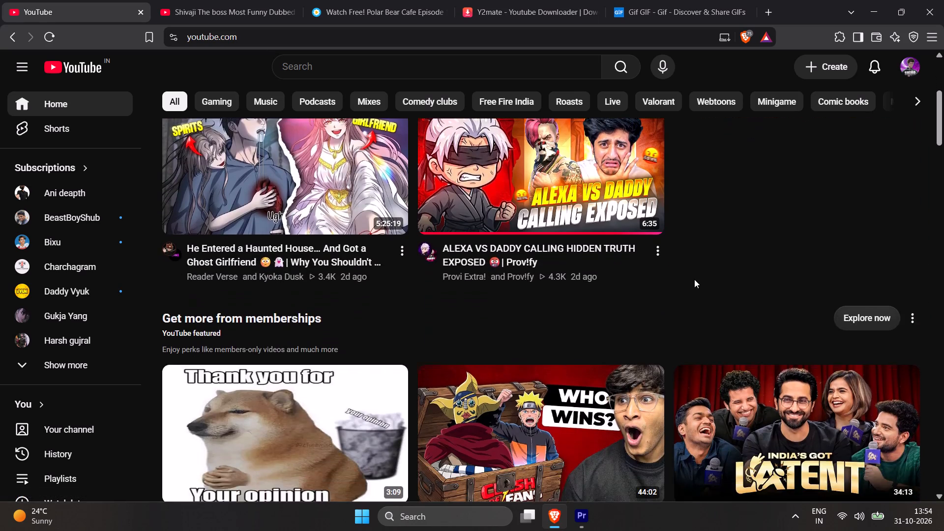
scroll(694, 279, down, 4)
scroll(639, 260, down, 3)
scroll(510, 245, down, 3)
scroll(432, 255, down, 2)
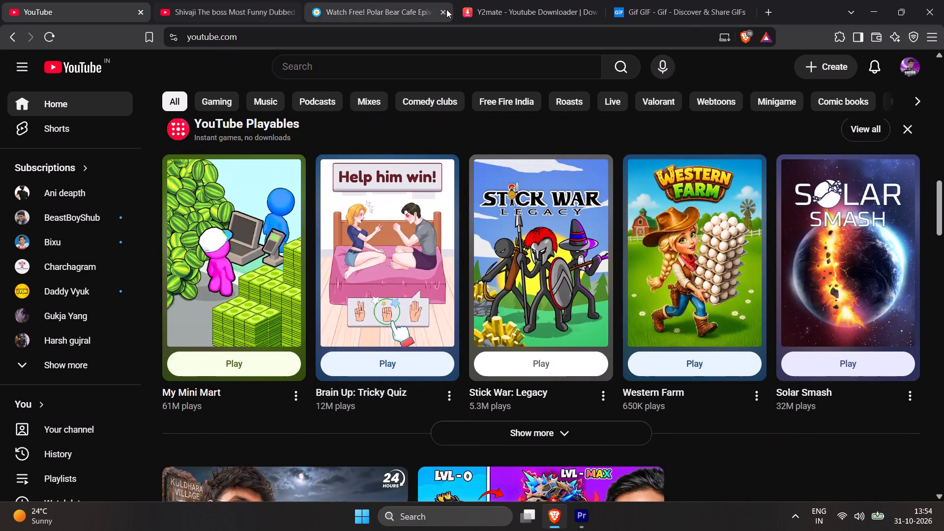
Move the Tenor GIF tab directly after the first YouTube tab.
click(688, 17)
drag(663, 7, 160, 0)
Search YouTube for "jigar da tukda" and open the YRF full song video, clearing the search text.
click(0, 0)
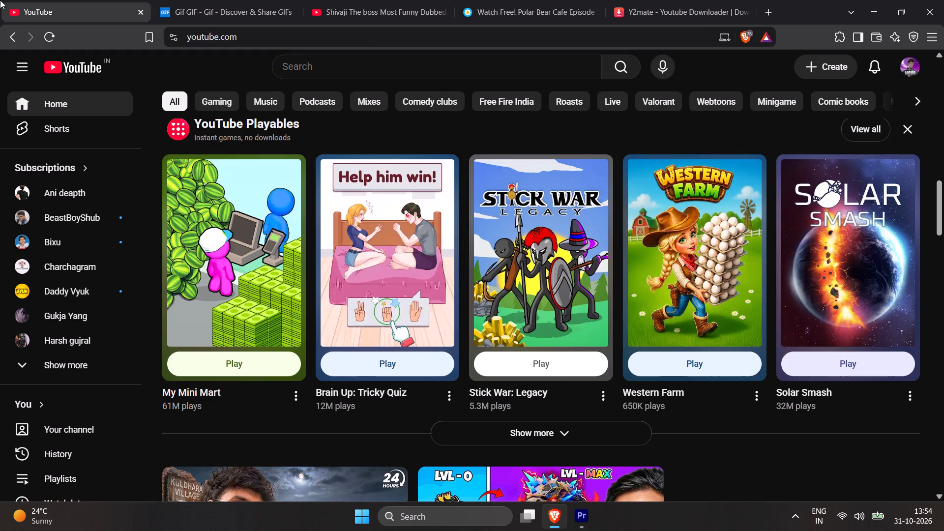
click(364, 66)
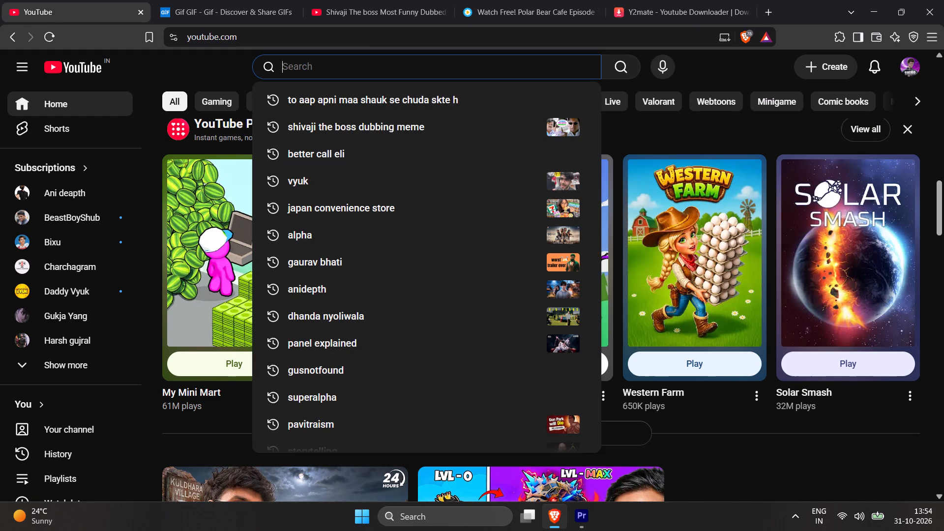
text(jigar)
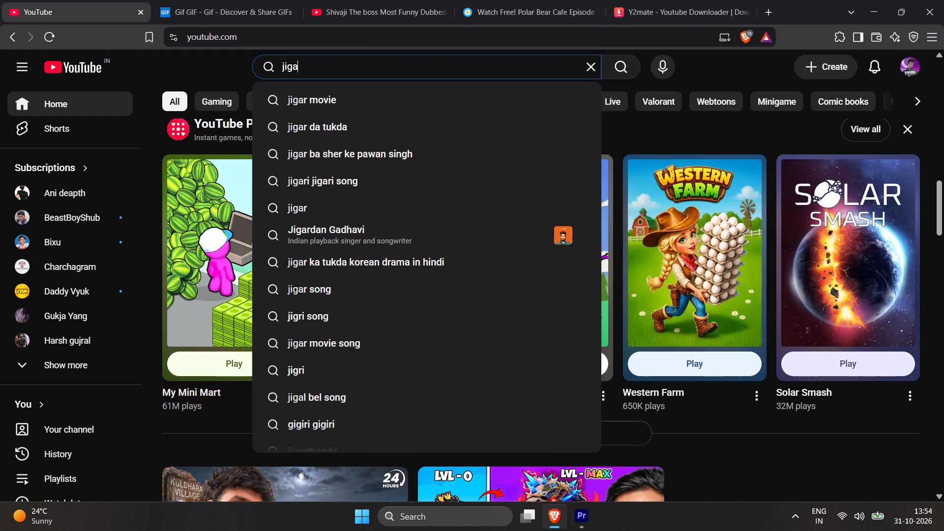
key(Down)
key(Down)
key(Return)
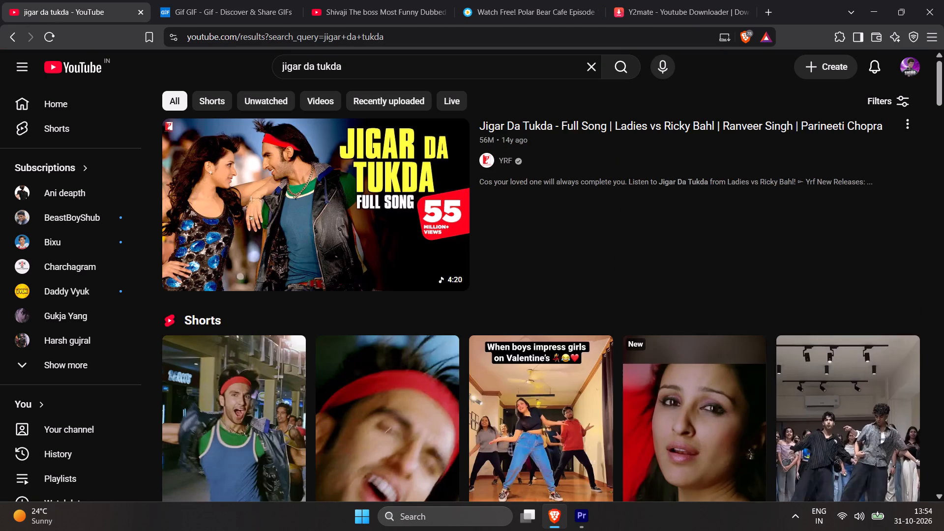
click(356, 164)
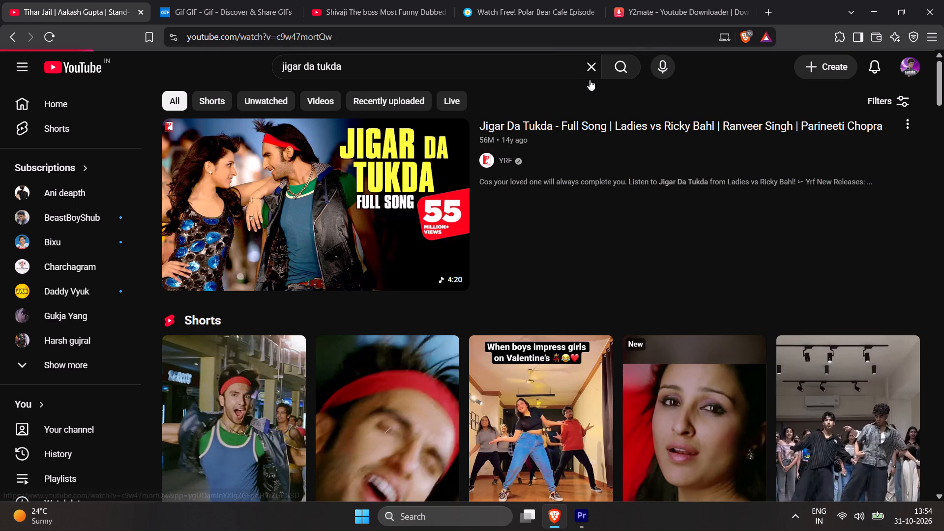
click(589, 69)
click(679, 70)
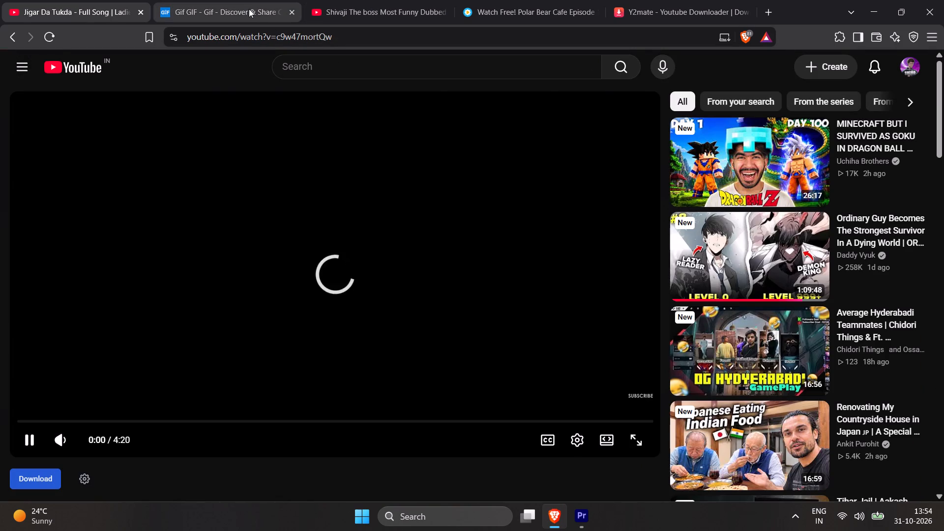
Replace the Tenor GIF page with the suggested Pinterest search for "black and white fit with white sneakers".
click(236, 0)
click(298, 31)
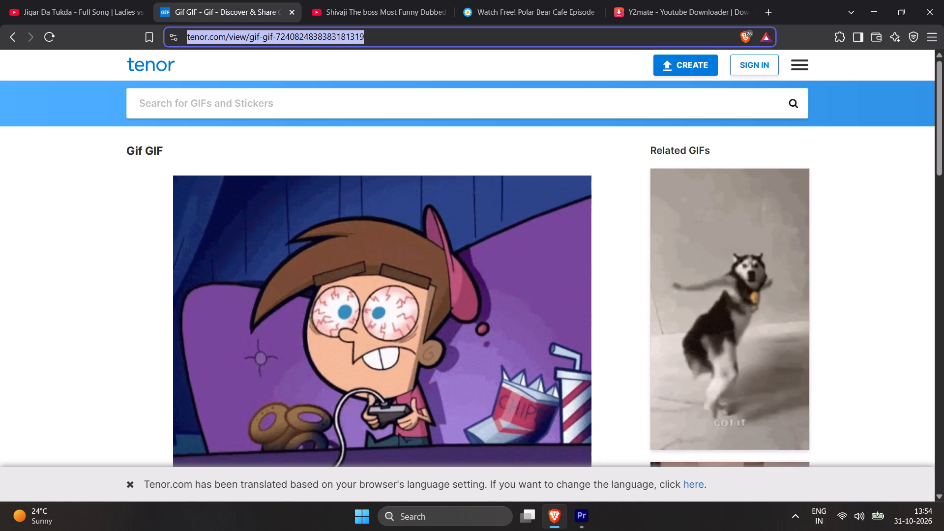
text(pint)
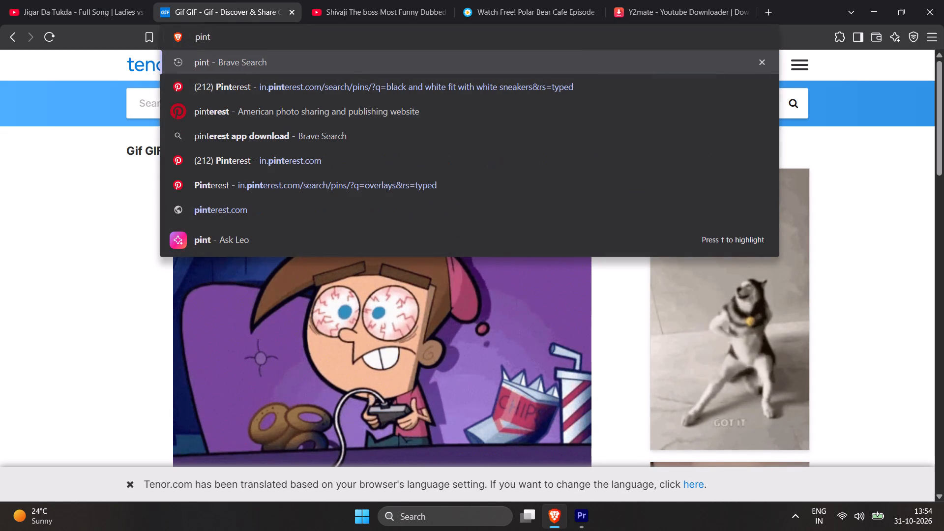
key(Down)
key(Return)
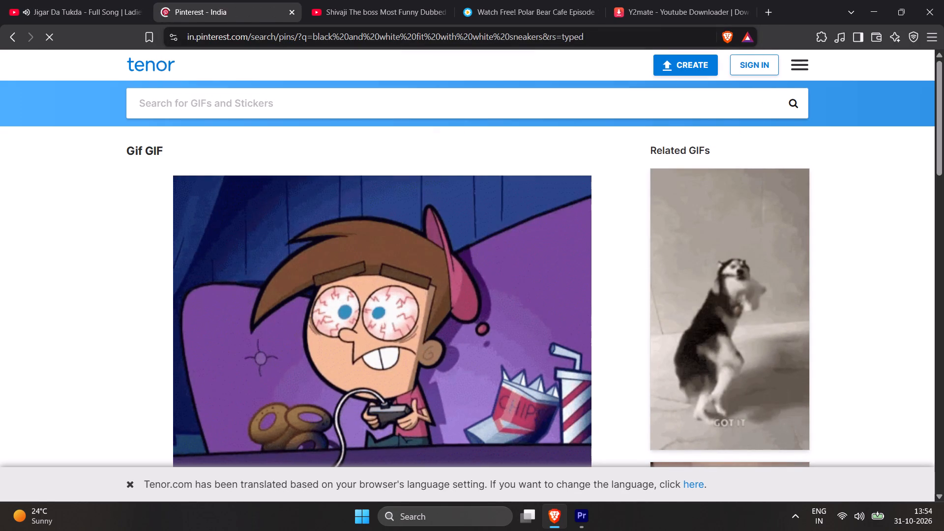
Return to the Jigar Da Tukda full song video on YouTube.
click(64, 0)
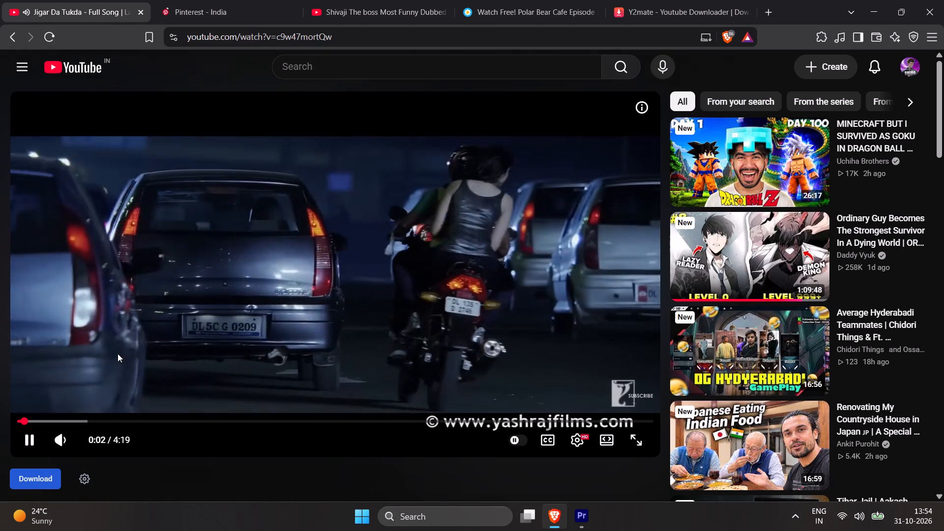